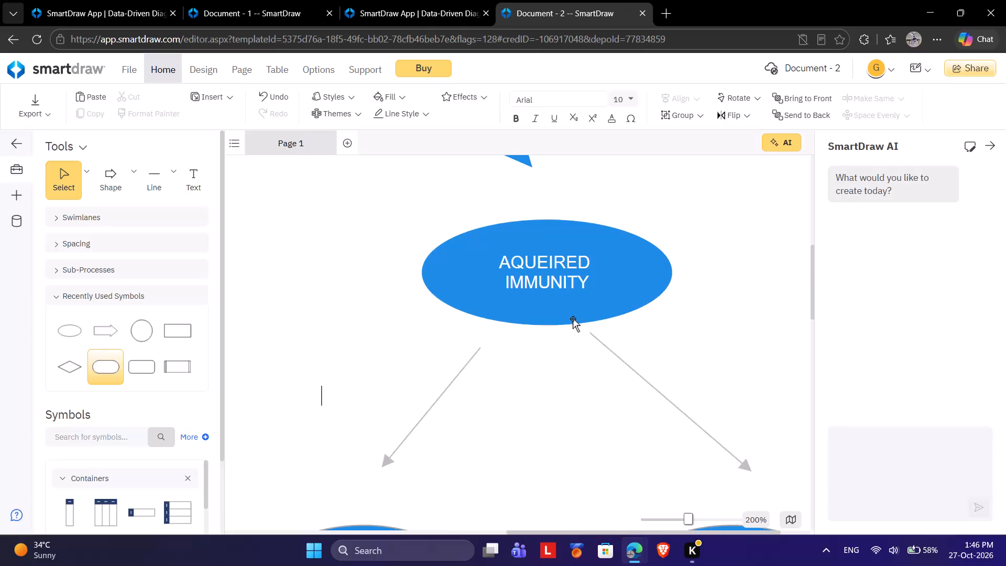
Add a text label reading "NEUTRALISE THE ANTIGEN" below the "THE ANTIBODIES ARE BIND TO THE CELL" ellipse.
{"action": "scroll", "coordinate": [567, 357], "scroll_direction": "down", "scroll_amount": 4}
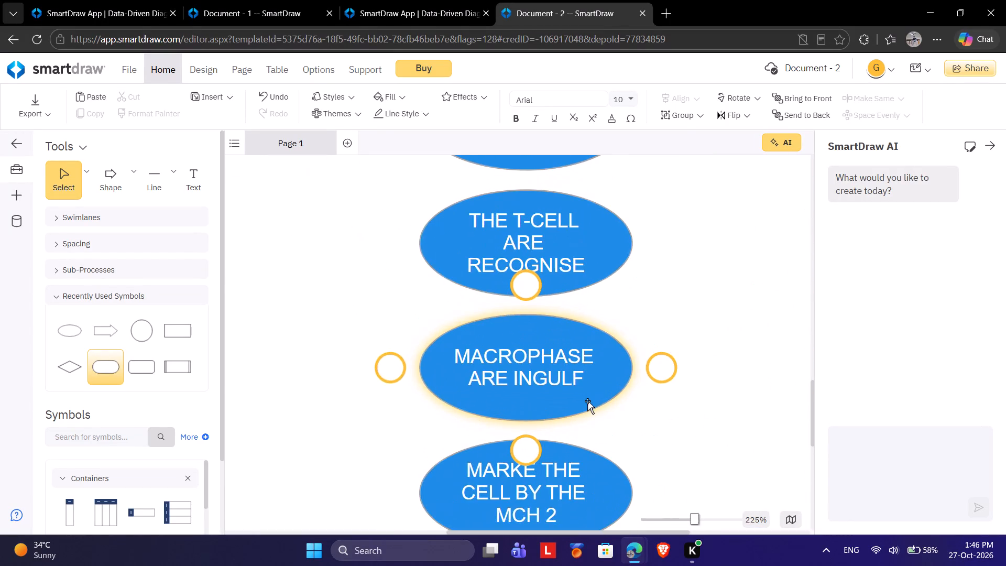
{"action": "scroll", "coordinate": [587, 401], "scroll_direction": "up", "scroll_amount": 4}
{"action": "scroll", "coordinate": [587, 401], "scroll_direction": "left", "scroll_amount": 1}
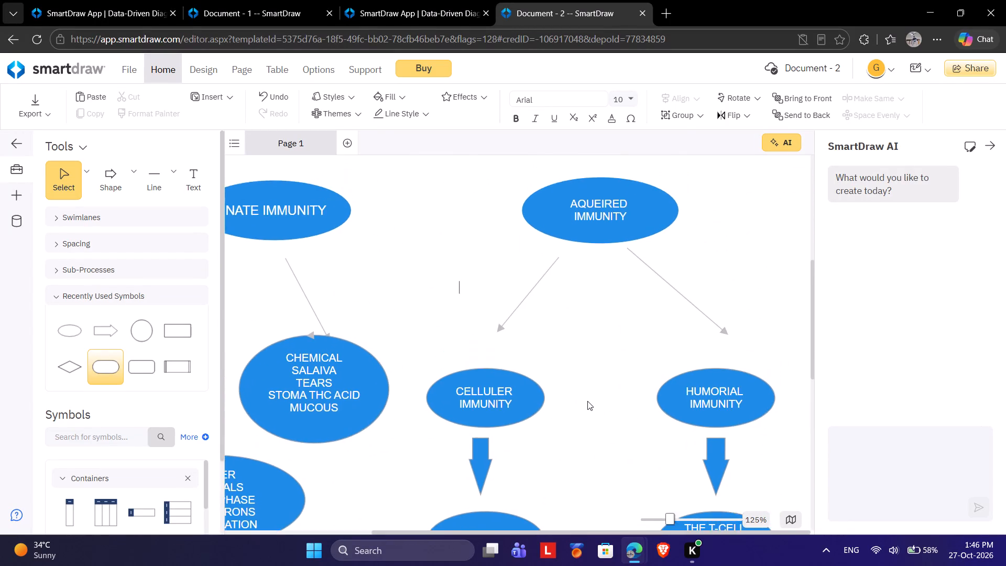
{"action": "scroll", "coordinate": [587, 401], "scroll_direction": "left", "scroll_amount": 1}
{"action": "scroll", "coordinate": [587, 401], "scroll_direction": "down", "scroll_amount": 2}
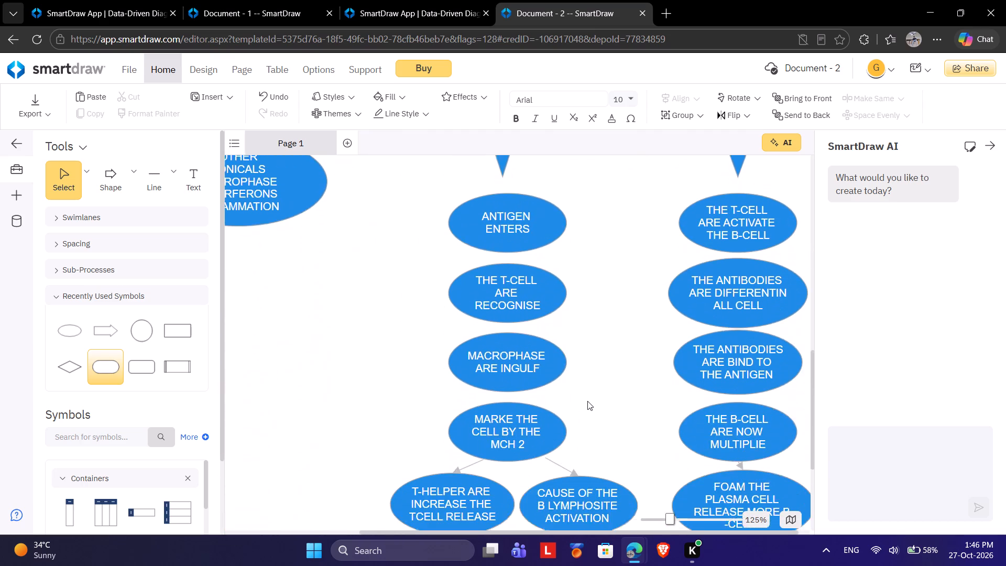
{"action": "scroll", "coordinate": [587, 401], "scroll_direction": "down", "scroll_amount": 2}
{"action": "scroll", "coordinate": [587, 401], "scroll_direction": "left", "scroll_amount": 1}
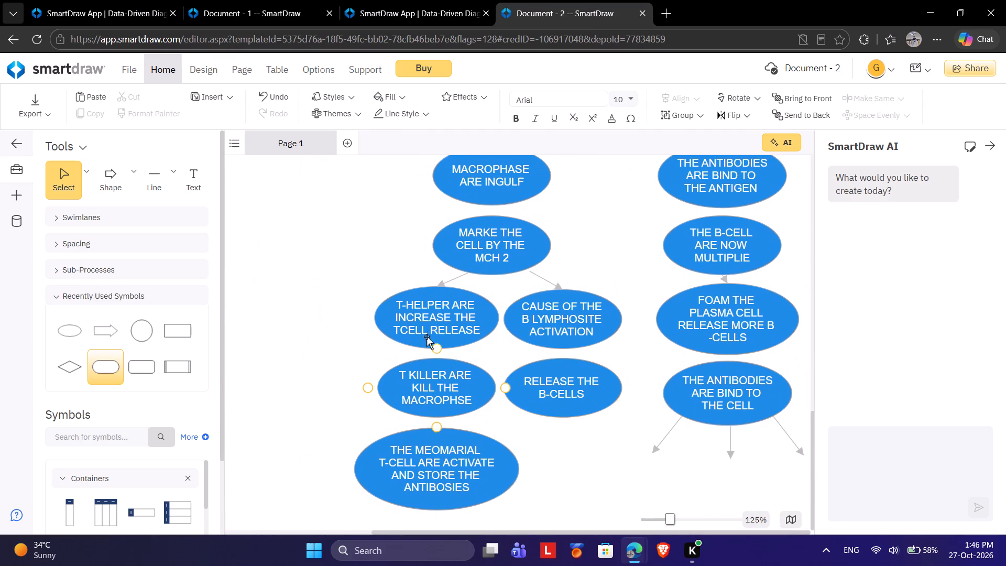
{"action": "left_click", "coordinate": [200, 186]}
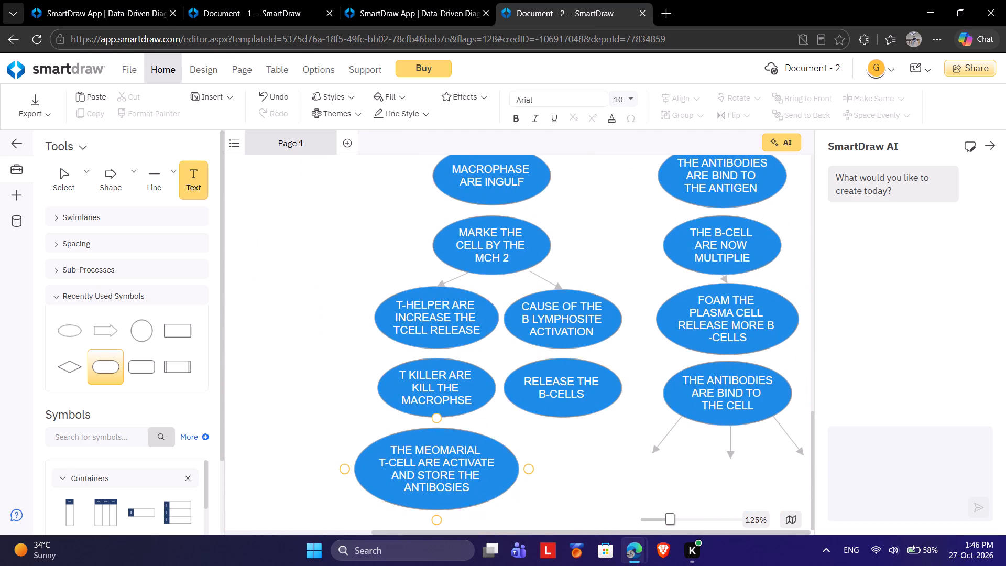
{"action": "scroll", "coordinate": [615, 473], "scroll_direction": "down", "scroll_amount": 8}
{"action": "left_click", "coordinate": [590, 477]}
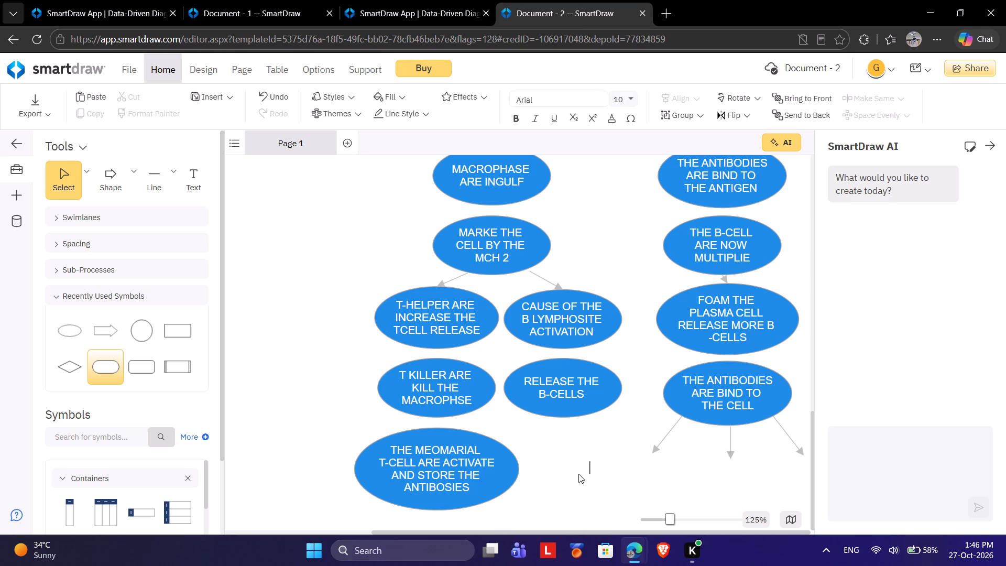
{"action": "type", "text": "NERU"}
{"action": "key", "text": "BackSpace"}
{"action": "key", "text": "BackSpace"}
{"action": "type", "text": "UR"}
{"action": "key", "text": "BackSpace"}
{"action": "type", "text": "TRALOS"}
{"action": "key", "text": "BackSpace"}
{"action": "key", "text": "i"}
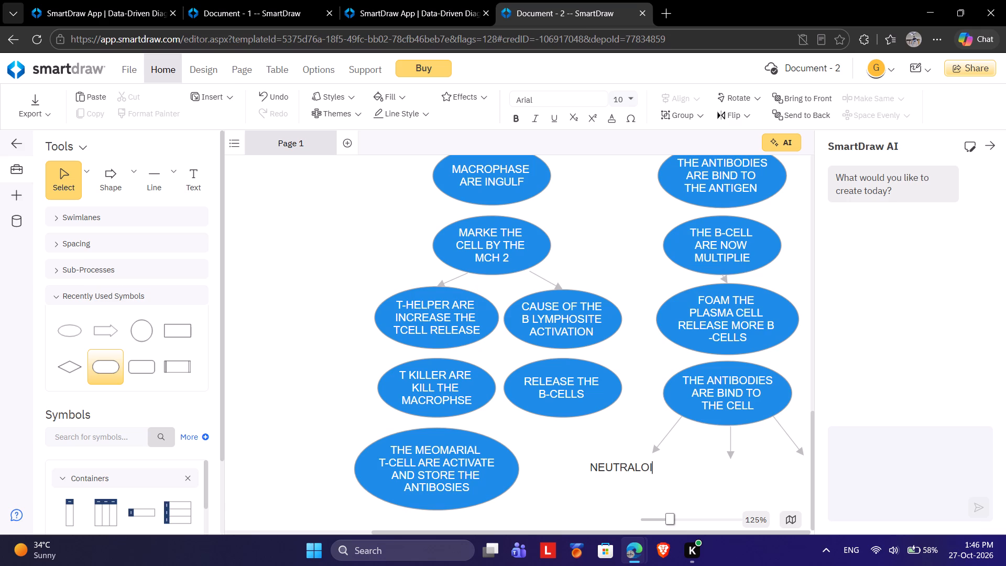
{"action": "key", "text": "BackSpace"}
{"action": "key", "text": "BackSpace"}
{"action": "type", "text": "ISE THE NERU"}
{"action": "key", "text": "BackSpace"}
{"action": "key", "text": "BackSpace"}
{"action": "key", "text": "BackSpace"}
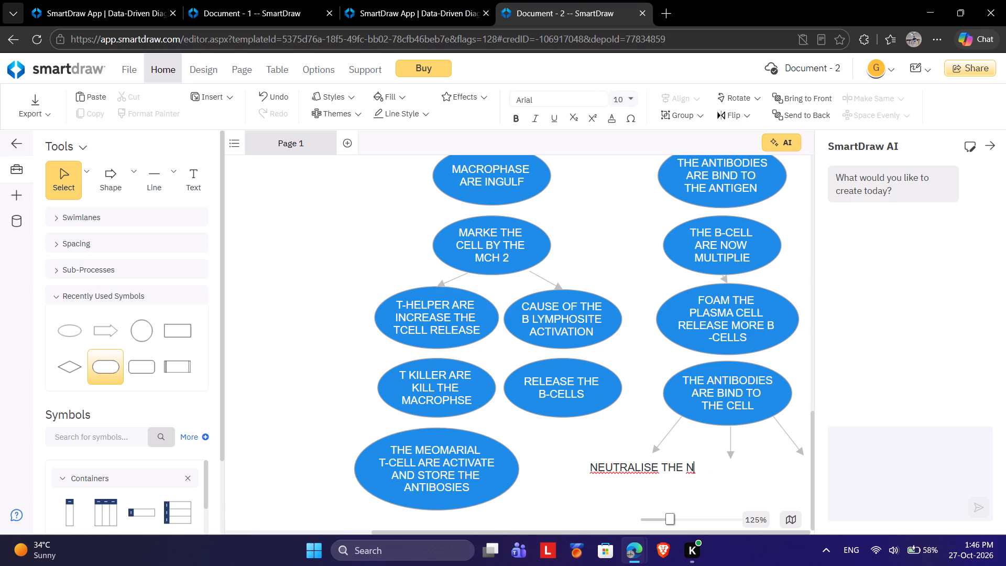
{"action": "key", "text": "BackSpace"}
{"action": "type", "text": "ANTIGEN"}
{"action": "key", "text": "space"}
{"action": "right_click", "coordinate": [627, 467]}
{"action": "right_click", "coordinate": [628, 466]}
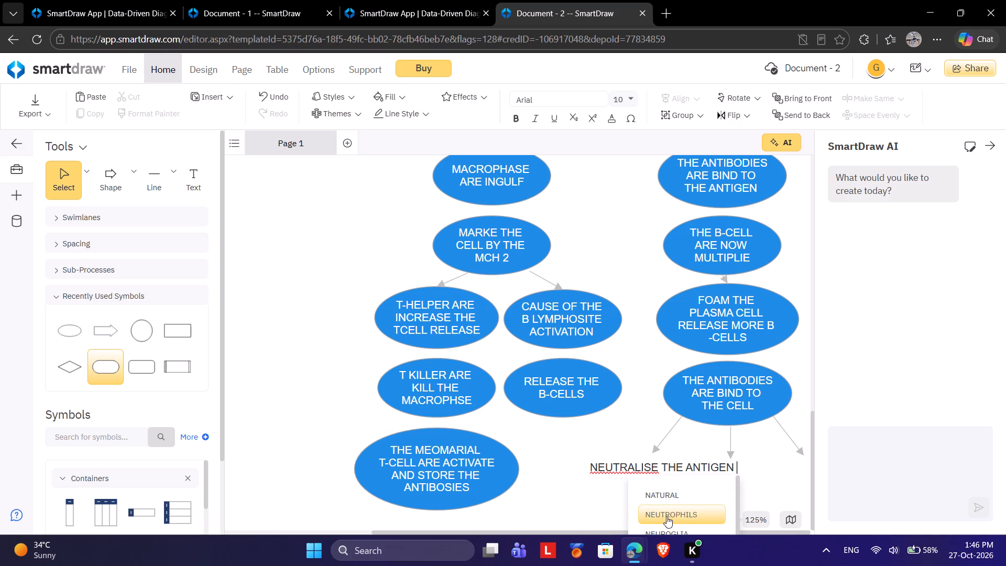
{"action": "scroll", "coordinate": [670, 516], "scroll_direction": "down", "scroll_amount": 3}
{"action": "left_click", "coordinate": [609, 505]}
Move the "NEUTRALISE THE ANTIGEN" label to the tip of the left arrow under the last antibodies ellipse.
{"action": "left_click", "coordinate": [677, 463]}
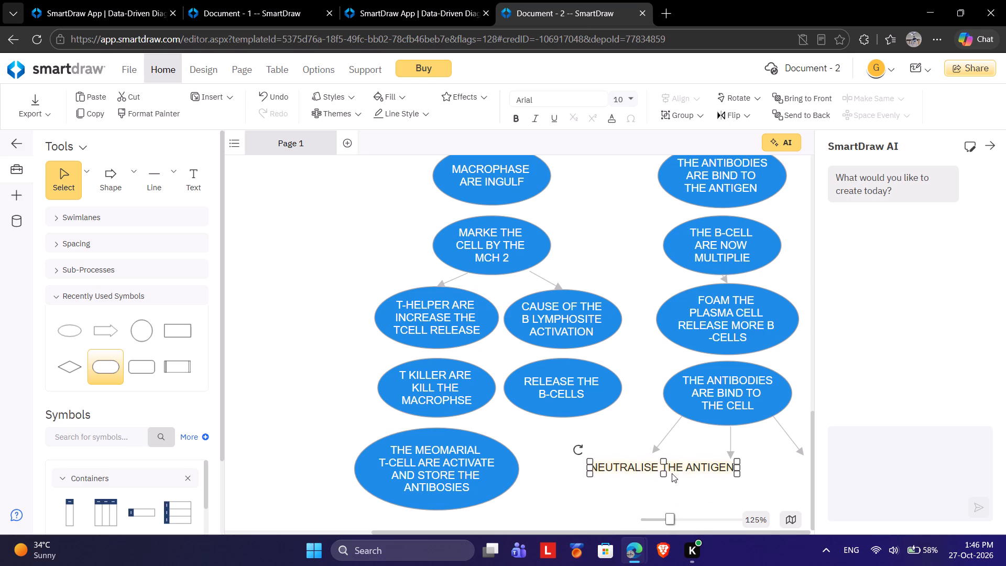
{"action": "left_click_drag", "start_coordinate": [700, 469], "coordinate": [697, 488]}
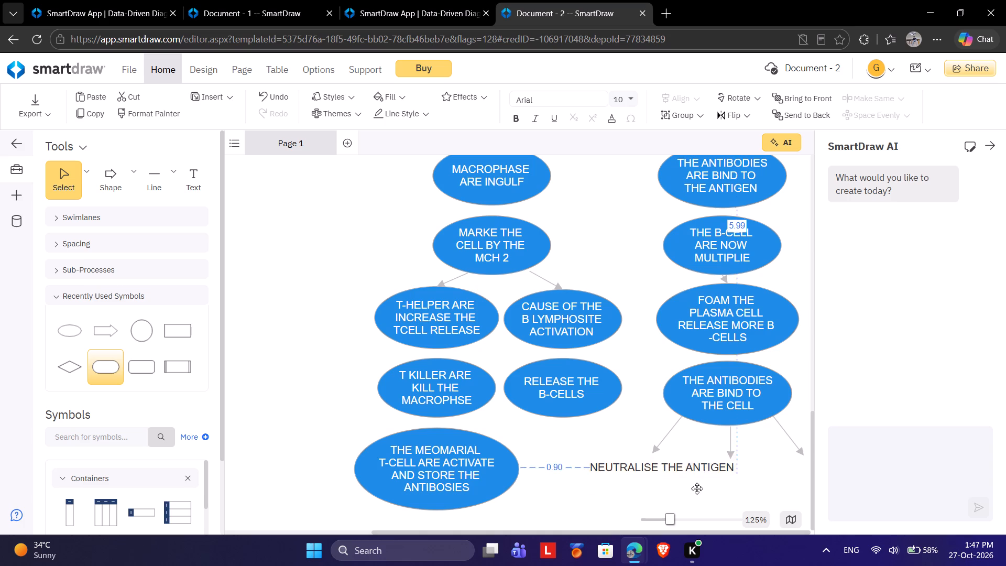
{"action": "left_click_drag", "start_coordinate": [697, 488], "coordinate": [642, 463]}
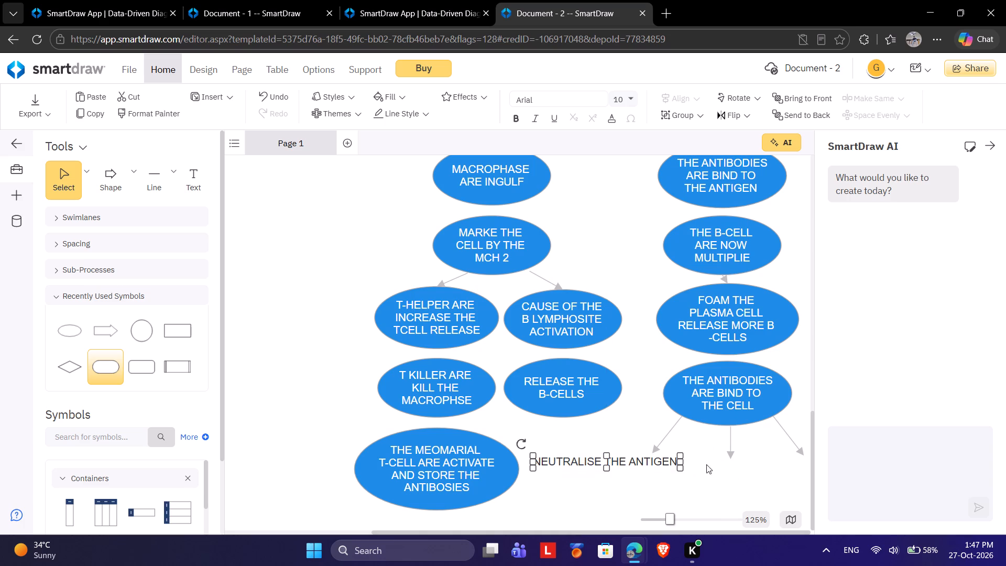
Lengthen the middle arrow under "THE ANTIBODIES ARE BIND TO THE CELL" straight downward, past the level of the "NEUTRALISE THE ANTIGEN" label.
{"action": "left_click", "coordinate": [727, 452]}
{"action": "left_click", "coordinate": [731, 458]}
{"action": "left_click_drag", "start_coordinate": [731, 458], "coordinate": [731, 469]}
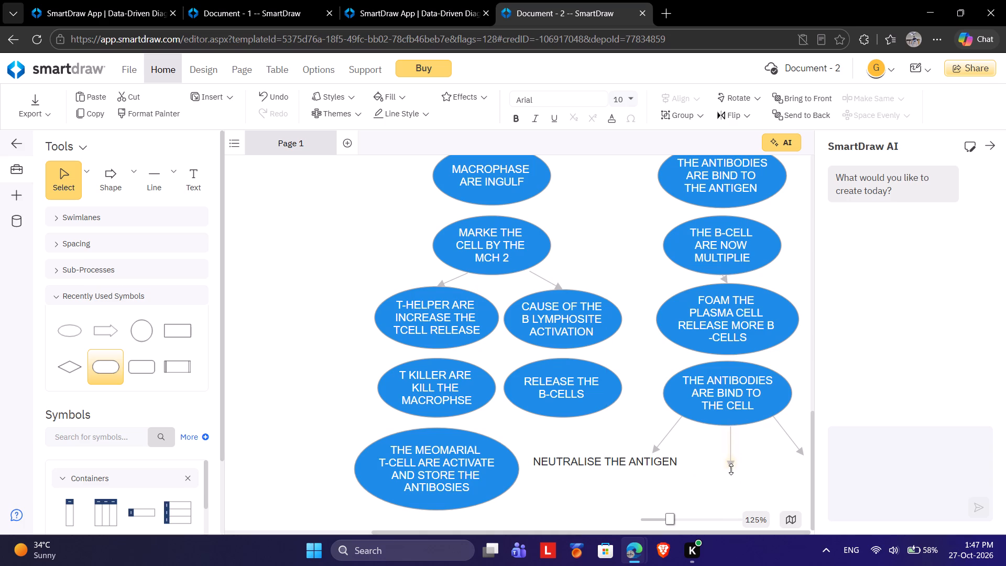
{"action": "left_click_drag", "start_coordinate": [731, 469], "coordinate": [730, 498]}
{"action": "left_click", "coordinate": [695, 486]}
Add a text label reading "MARKE THE ANTIGEN" below the "NEUTRALISE THE ANTIGEN" label.
{"action": "scroll", "coordinate": [695, 486], "scroll_direction": "down", "scroll_amount": 1}
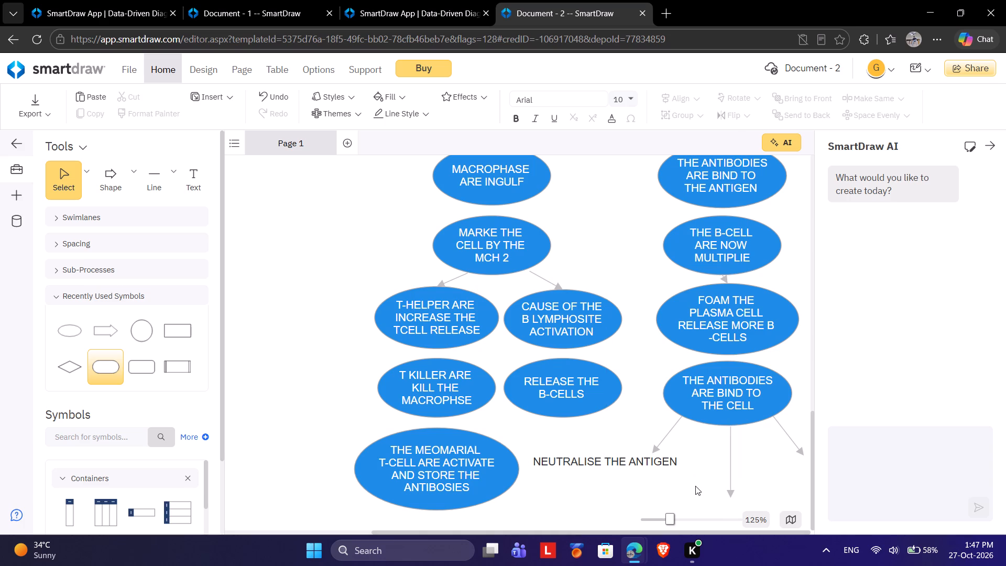
{"action": "scroll", "coordinate": [695, 486], "scroll_direction": "down", "scroll_amount": 1}
{"action": "left_click", "coordinate": [199, 189]}
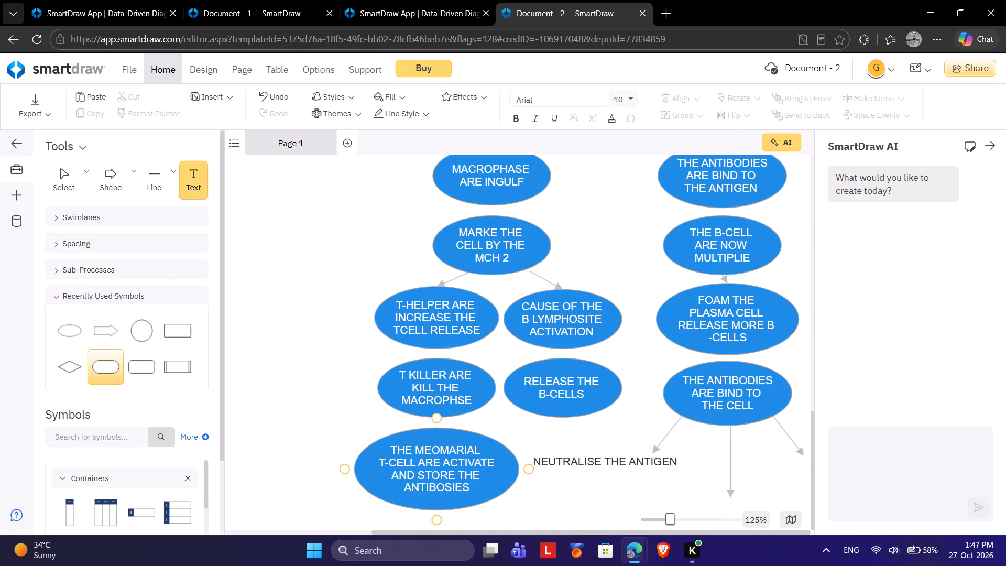
{"action": "left_click", "coordinate": [545, 503]}
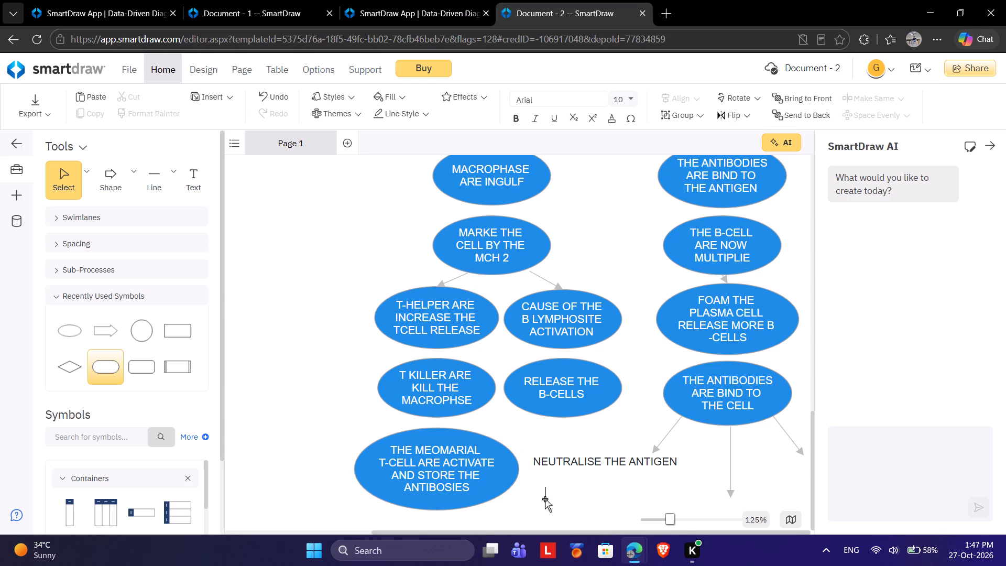
{"action": "type", "text": "MARKE H"}
{"action": "key", "text": "BackSpace"}
{"action": "key", "text": "BackSpace"}
{"action": "key", "text": "BackSpace"}
{"action": "key", "text": "BackSpace"}
{"action": "key", "text": "BackSpace"}
{"action": "key", "text": "BackSpace"}
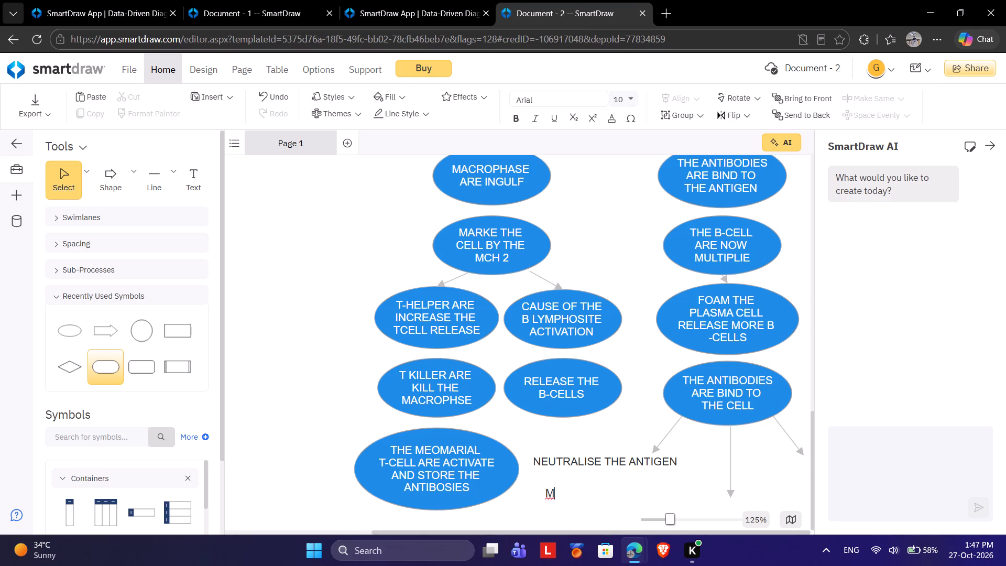
{"action": "type", "text": "ARKE THE ANTIGEN"}
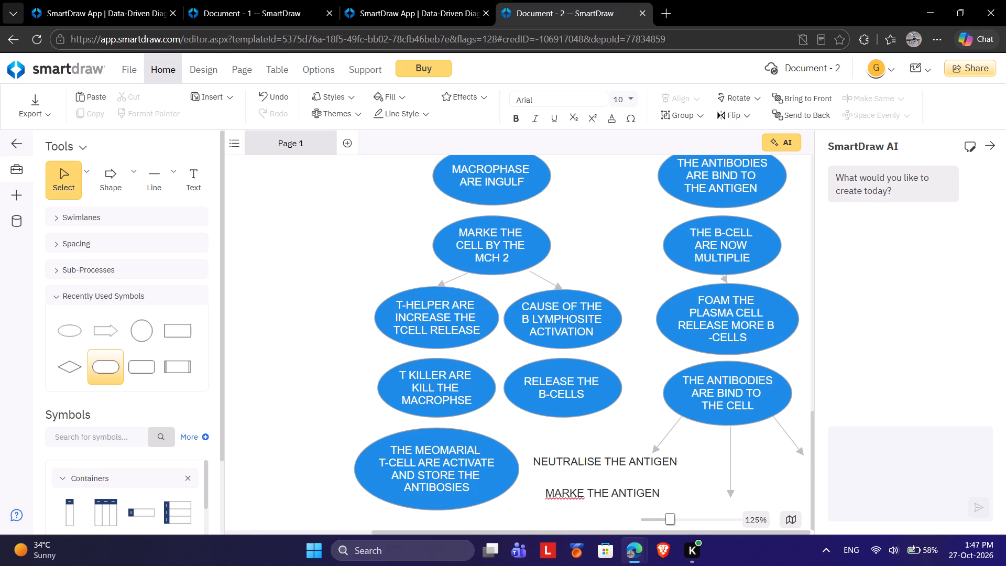
{"action": "key", "text": "space"}
{"action": "type", "text": "FOR"}
{"action": "key", "text": "space"}
{"action": "key", "text": "BackSpace"}
{"action": "key", "text": "BackSpace"}
{"action": "key", "text": "BackSpace"}
{"action": "key", "text": "BackSpace"}
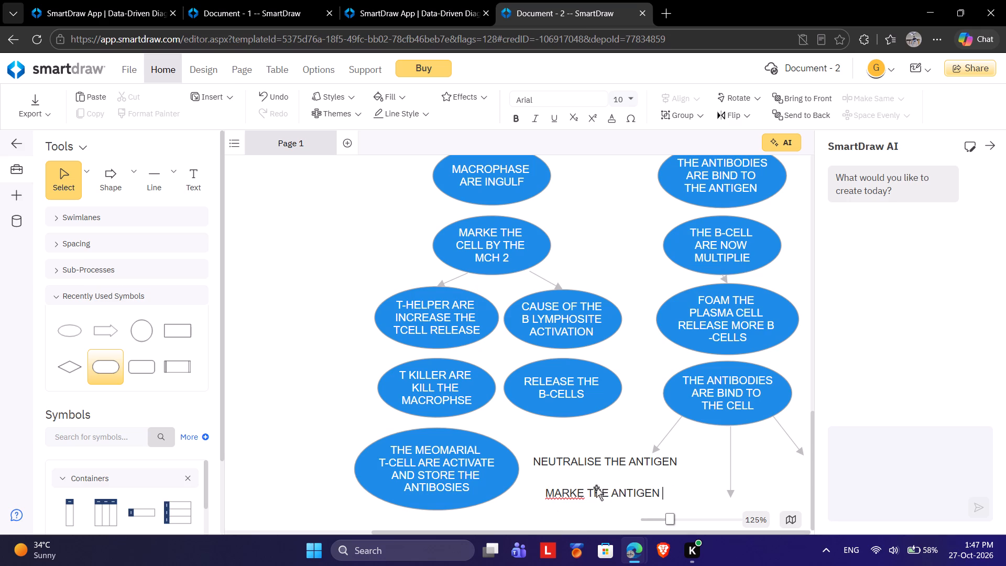
{"action": "left_click", "coordinate": [598, 495]}
{"action": "left_click", "coordinate": [556, 531]}
Move the "MARKE THE ANTIGEN" label beneath the tip of the middle arrow.
{"action": "left_click_drag", "start_coordinate": [568, 495], "coordinate": [664, 515]}
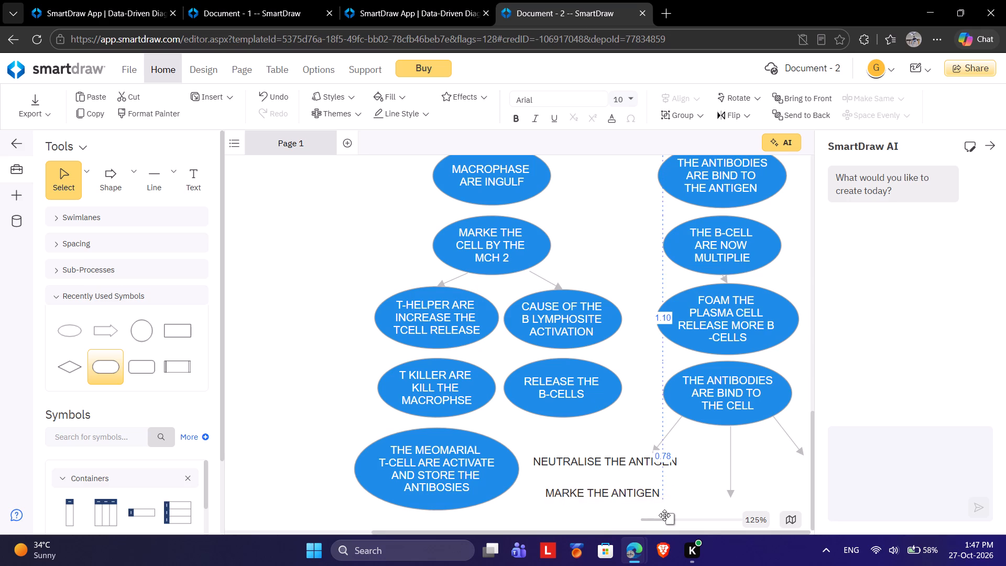
{"action": "left_click_drag", "start_coordinate": [664, 515], "coordinate": [706, 524]}
{"action": "left_click", "coordinate": [707, 480]}
{"action": "left_click_drag", "start_coordinate": [704, 476], "coordinate": [703, 471]}
Add a text label reading "PROTIENS ARE BIND TO THE ANTIGEN FOR DEFOAM" in the space below "NEUTRALISE THE ANTIGEN".
{"action": "scroll", "coordinate": [703, 470], "scroll_direction": "down", "scroll_amount": 4}
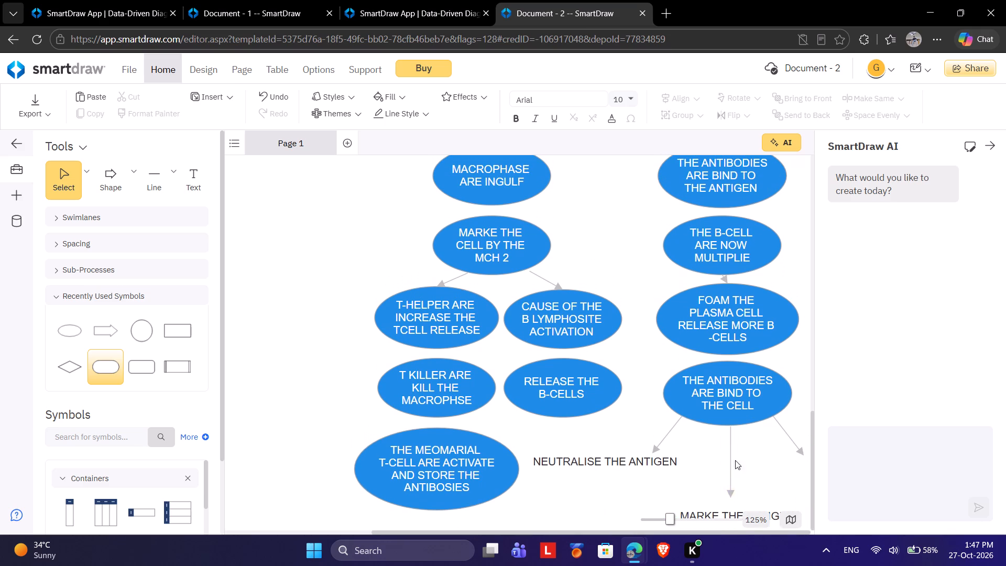
{"action": "scroll", "coordinate": [653, 466], "scroll_direction": "left", "scroll_amount": 1}
{"action": "right_click", "coordinate": [570, 507]}
{"action": "left_click", "coordinate": [180, 178]}
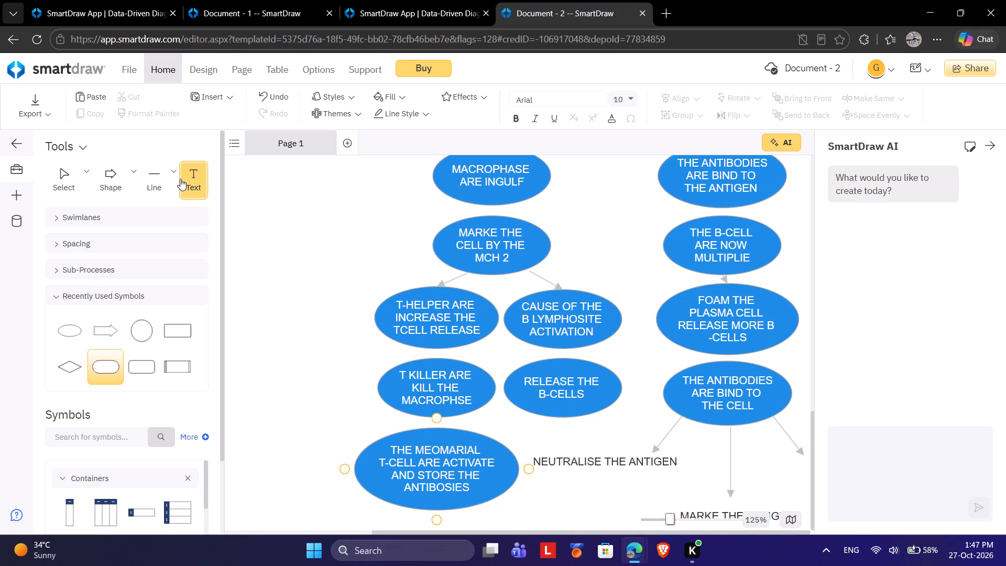
{"action": "left_click", "coordinate": [540, 512]}
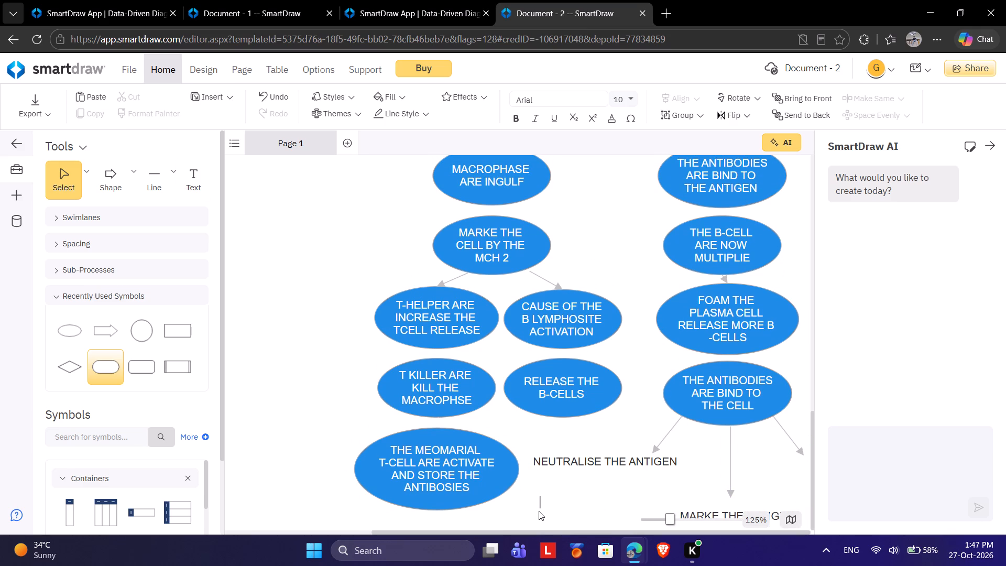
{"action": "type", "text": "PROTIENS AS"}
{"action": "key", "text": "BackSpace"}
{"action": "key", "text": "f"}
{"action": "key", "text": "BackSpace"}
{"action": "type", "text": "RE ABI"}
{"action": "key", "text": "BackSpace"}
{"action": "key", "text": "BackSpace"}
{"action": "key", "text": "BackSpace"}
{"action": "key", "text": "a"}
{"action": "key", "text": "BackSpace"}
{"action": "type", "text": "BINF"}
{"action": "key", "text": "space"}
{"action": "key", "text": "BackSpace"}
{"action": "key", "text": "BackSpace"}
{"action": "type", "text": "D TO THE ANTIGEN FOR FI"}
{"action": "key", "text": "BackSpace"}
{"action": "key", "text": "BackSpace"}
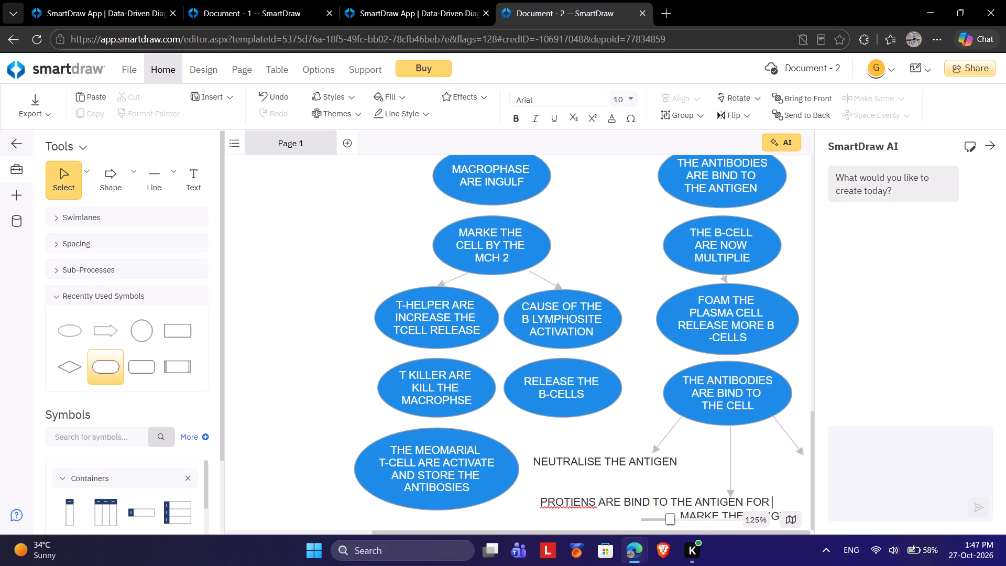
{"action": "key", "text": "f"}
{"action": "key", "text": "BackSpace"}
{"action": "type", "text": "DEFOAM"}
Move the "PROTIENS ARE BIND TO THE ANTIGEN FOR DEFOAM" label to the tip of the right arrow.
{"action": "scroll", "coordinate": [596, 422], "scroll_direction": "down", "scroll_amount": 2}
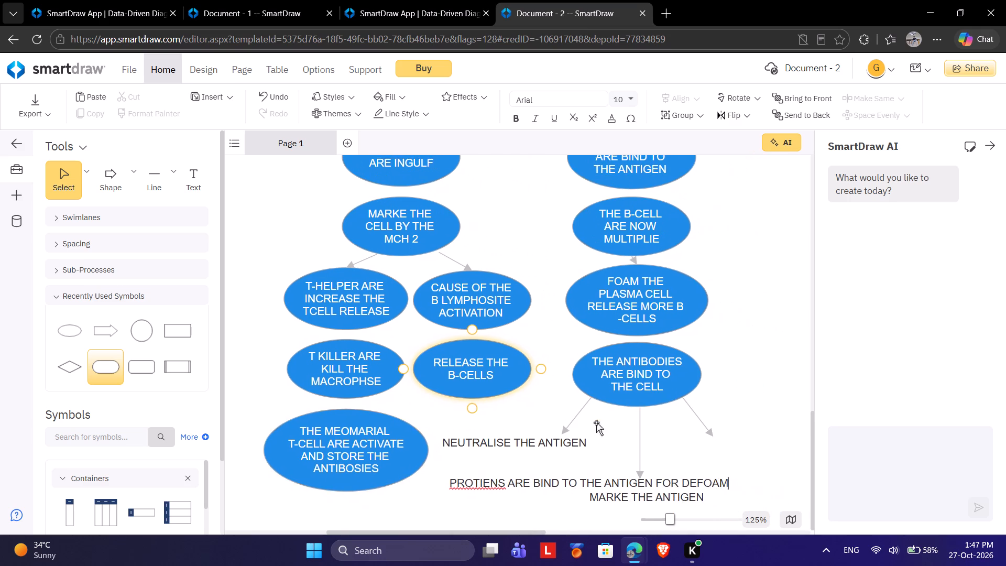
{"action": "scroll", "coordinate": [596, 422], "scroll_direction": "down", "scroll_amount": 1}
{"action": "scroll", "coordinate": [541, 510], "scroll_direction": "down", "scroll_amount": 1}
{"action": "left_click", "coordinate": [509, 505]}
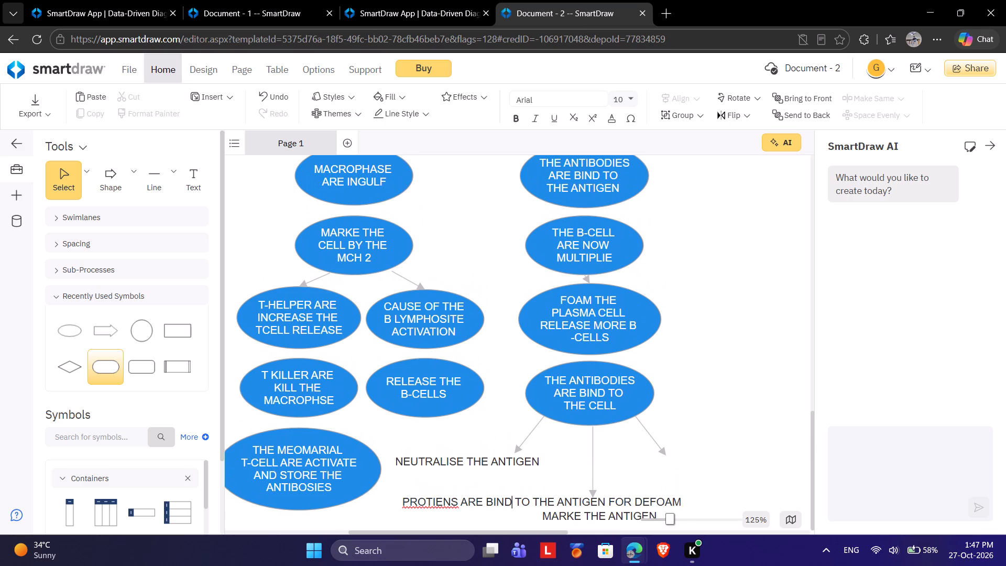
{"action": "left_click", "coordinate": [447, 518]}
{"action": "left_click_drag", "start_coordinate": [477, 502], "coordinate": [674, 474]}
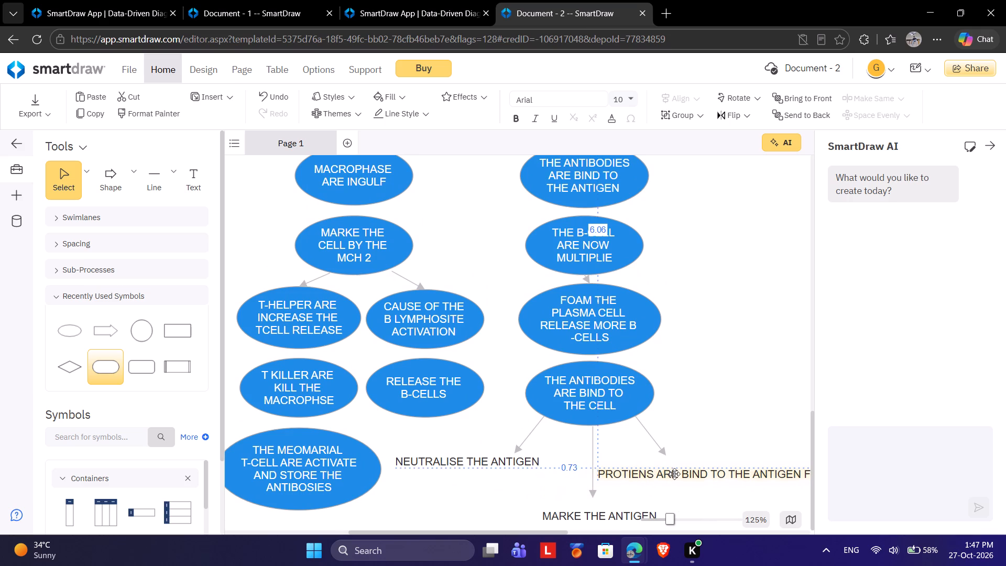
{"action": "left_click_drag", "start_coordinate": [674, 474], "coordinate": [678, 469]}
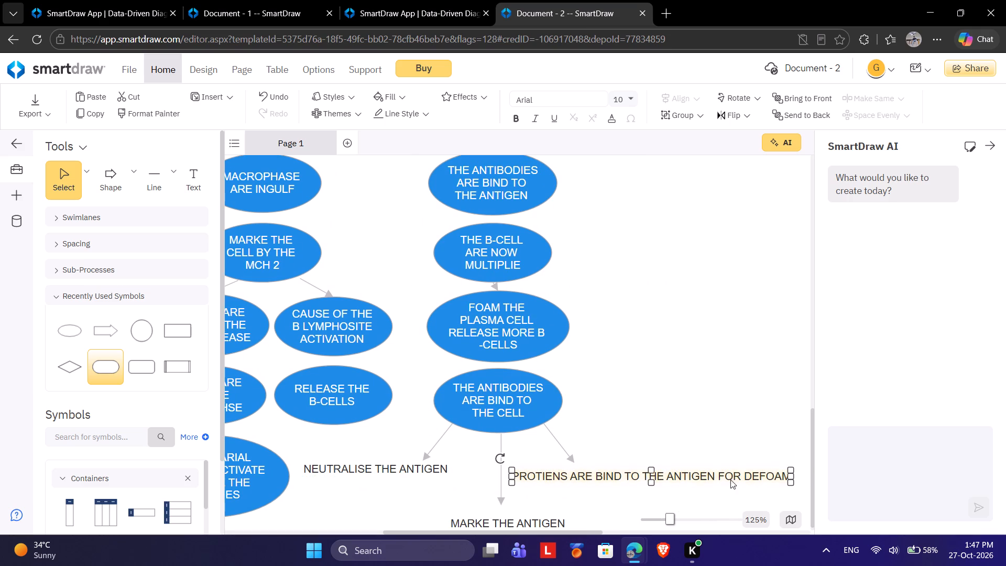
Break the "PROTIENS ARE BIND TO THE ANTIGEN FOR DEFOAM" label into two lines after "BIND TO".
{"action": "left_click", "coordinate": [677, 473]}
{"action": "left_click", "coordinate": [663, 475]}
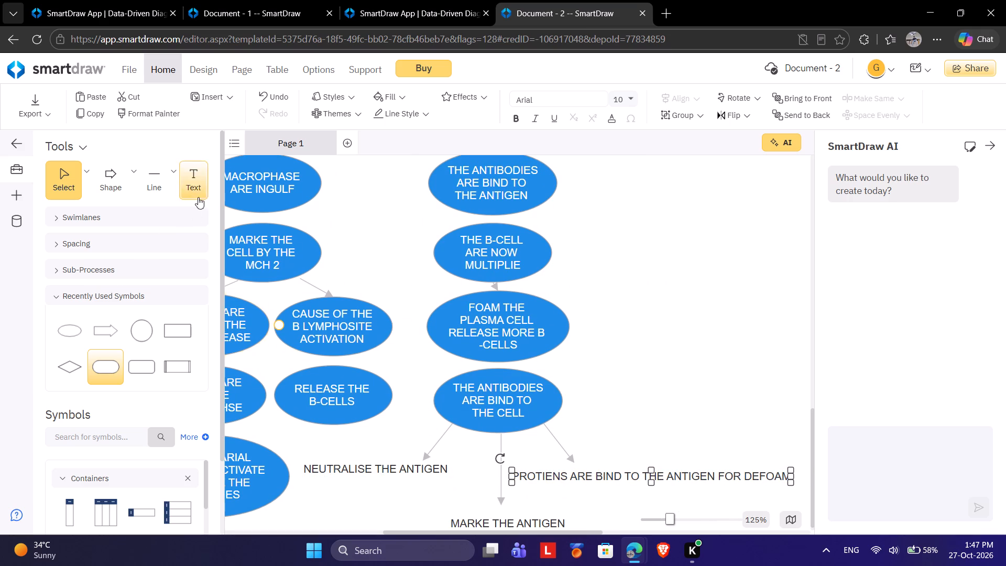
{"action": "left_click", "coordinate": [195, 189]}
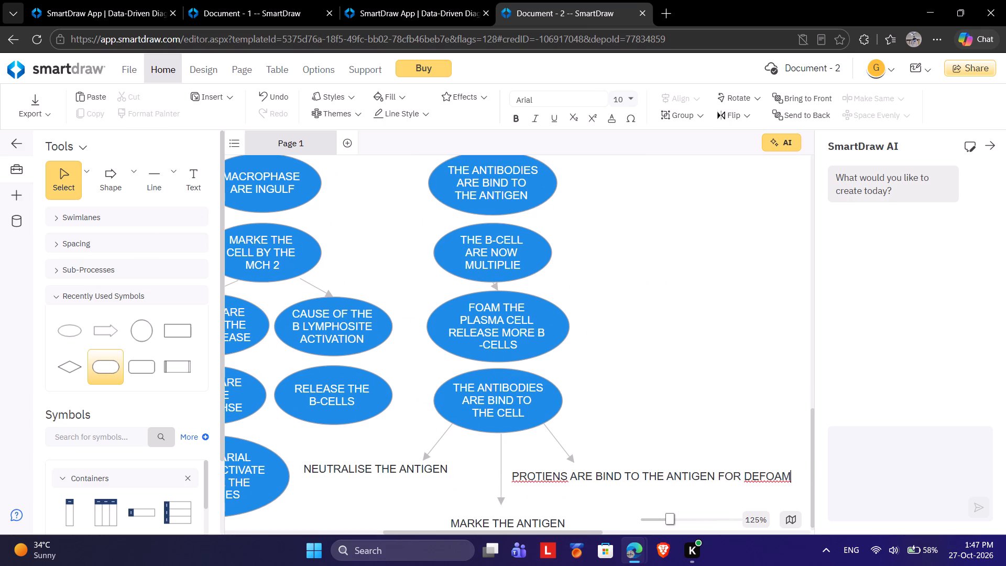
{"action": "left_click", "coordinate": [642, 475]}
{"action": "key", "text": "shift+Return"}
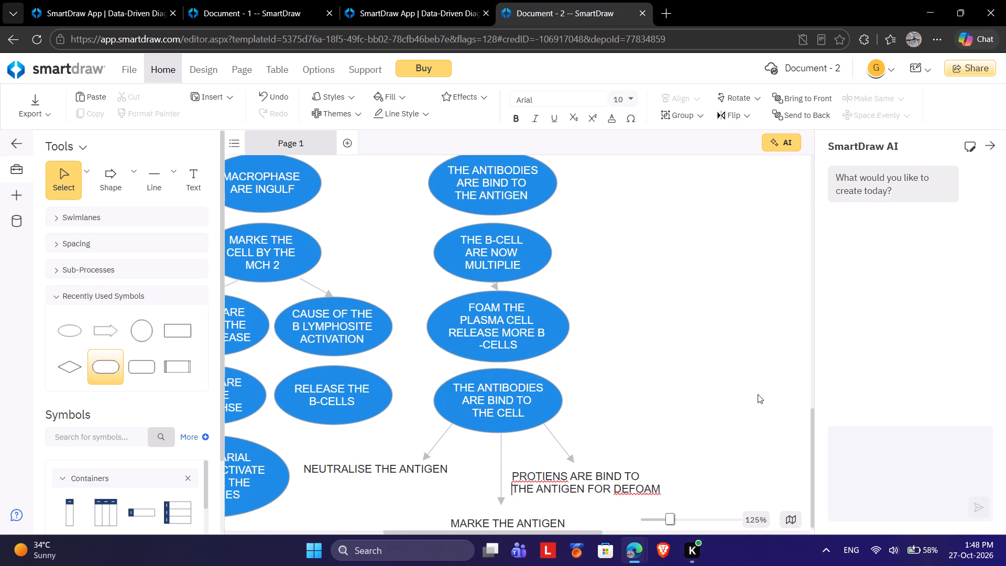
{"action": "left_click", "coordinate": [758, 394]}
Shift the two-line "PROTIENS ARE BIND TO THE ANTIGEN FOR DEFOAM" label slightly right, beneath the right arrow's tip.
{"action": "left_click_drag", "start_coordinate": [573, 481], "coordinate": [599, 480]}
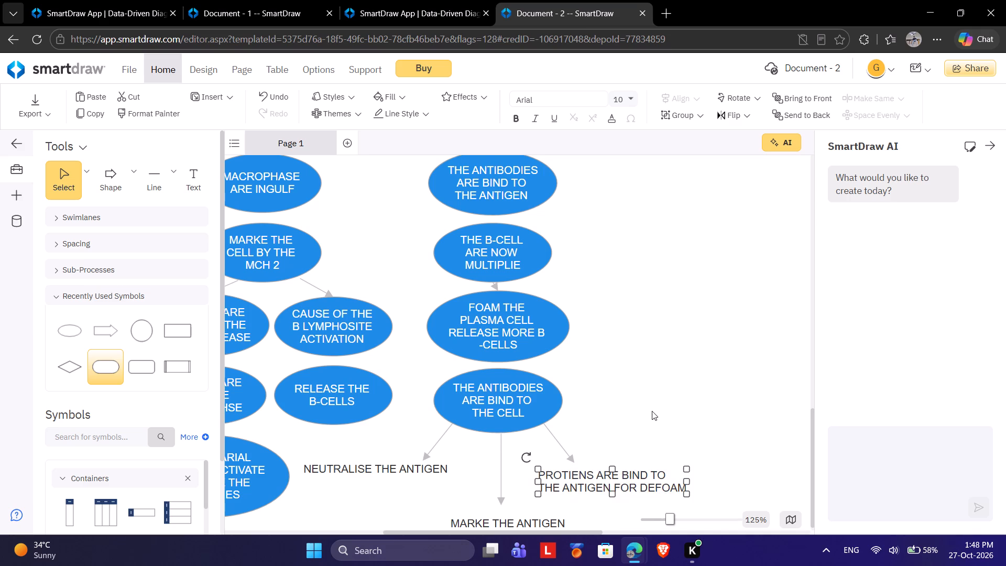
{"action": "scroll", "coordinate": [652, 411], "scroll_direction": "down", "scroll_amount": 3}
{"action": "left_click", "coordinate": [652, 411]}
Draw a connector arrow rightward from the "AQUEIRED IMMUNITY" ellipse and attach a blank ellipse to its end.
{"action": "scroll", "coordinate": [671, 450], "scroll_direction": "up", "scroll_amount": 1}
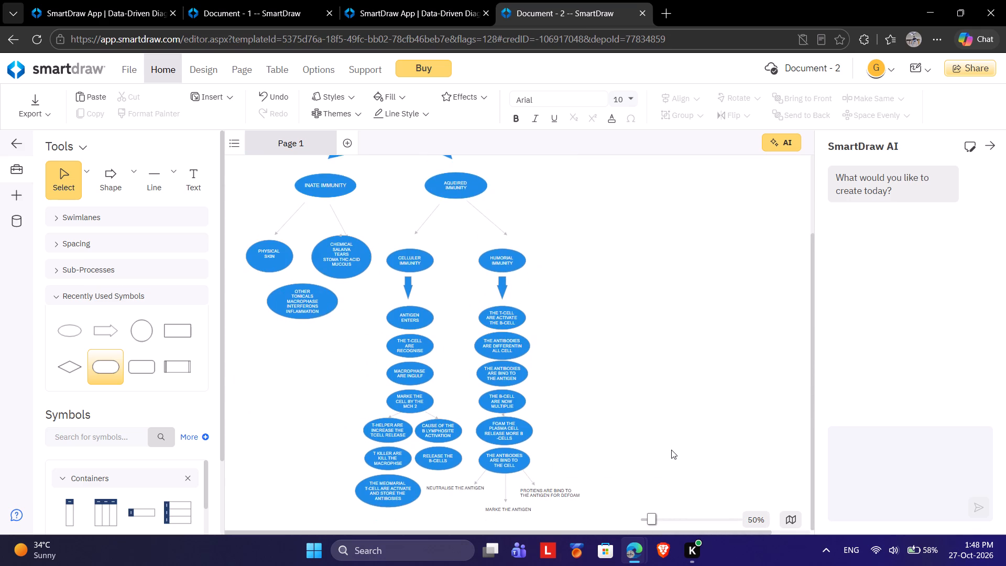
{"action": "scroll", "coordinate": [671, 450], "scroll_direction": "up", "scroll_amount": 1}
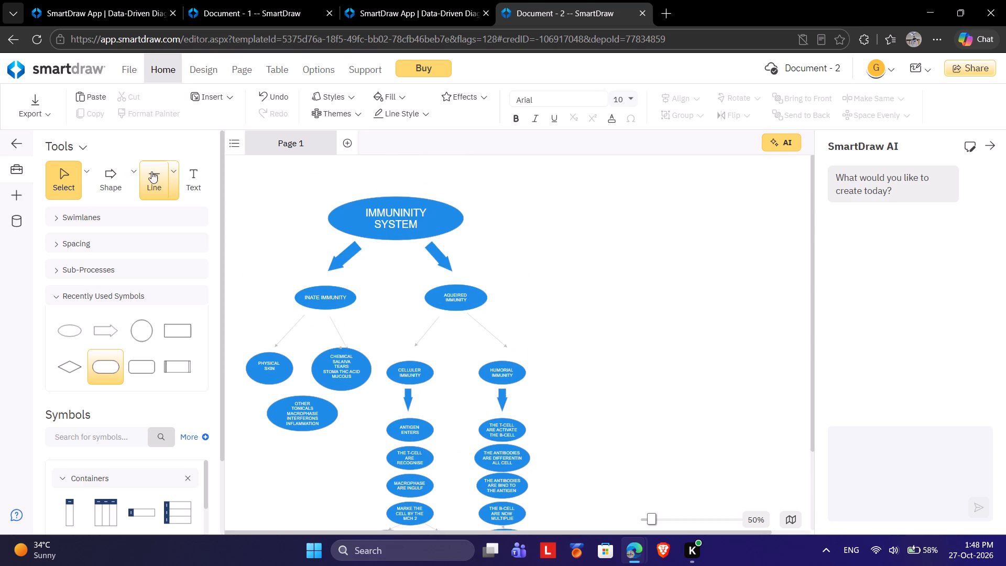
{"action": "left_click", "coordinate": [173, 183]}
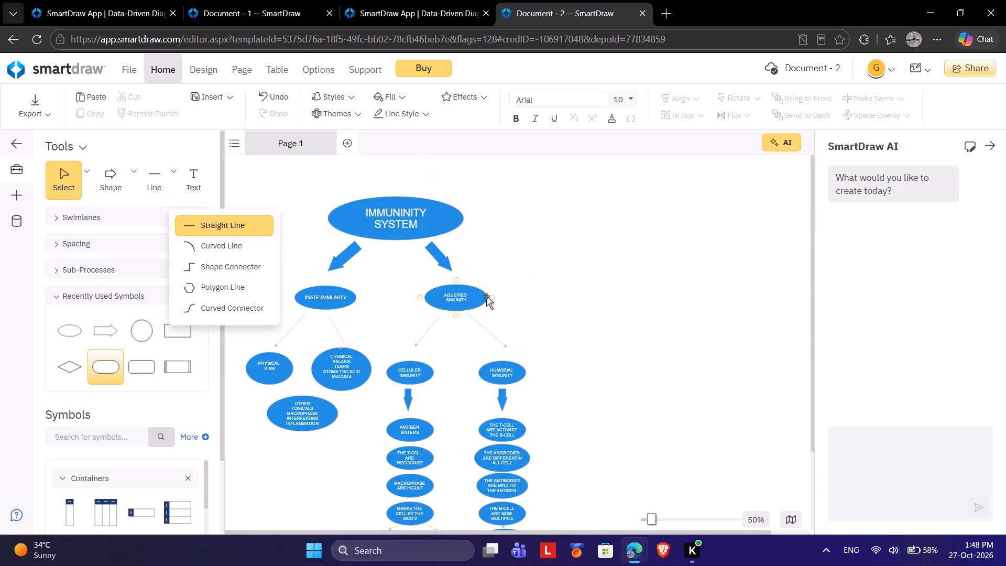
{"action": "left_click", "coordinate": [486, 296]}
{"action": "left_click_drag", "start_coordinate": [492, 297], "coordinate": [526, 304]}
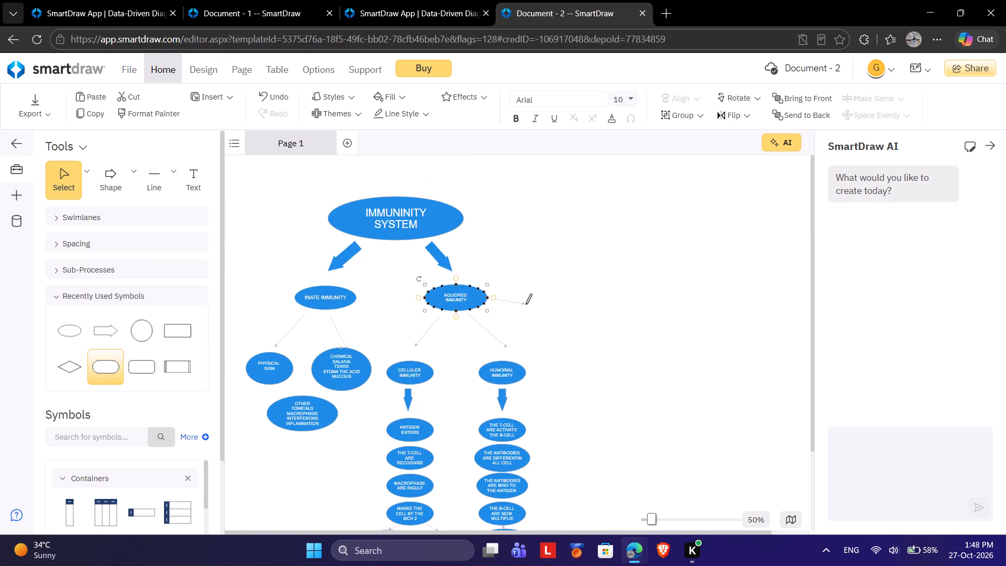
{"action": "left_click_drag", "start_coordinate": [526, 304], "coordinate": [550, 299]}
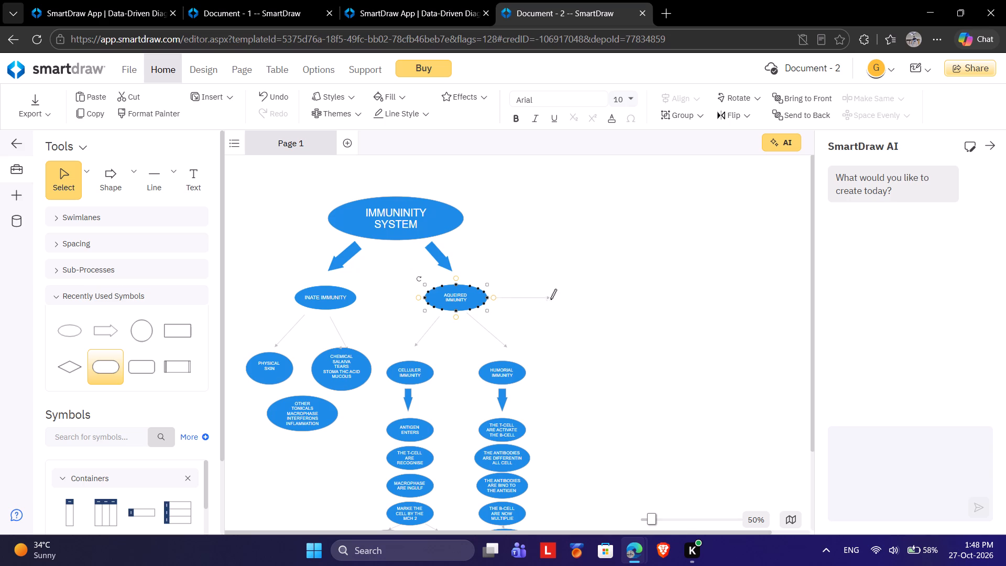
{"action": "left_click_drag", "start_coordinate": [550, 299], "coordinate": [544, 300]}
{"action": "left_click", "coordinate": [572, 327]}
Move the new blank ellipse up so its connector slopes upward from "AQUEIRED IMMUNITY".
{"action": "left_click", "coordinate": [561, 299]}
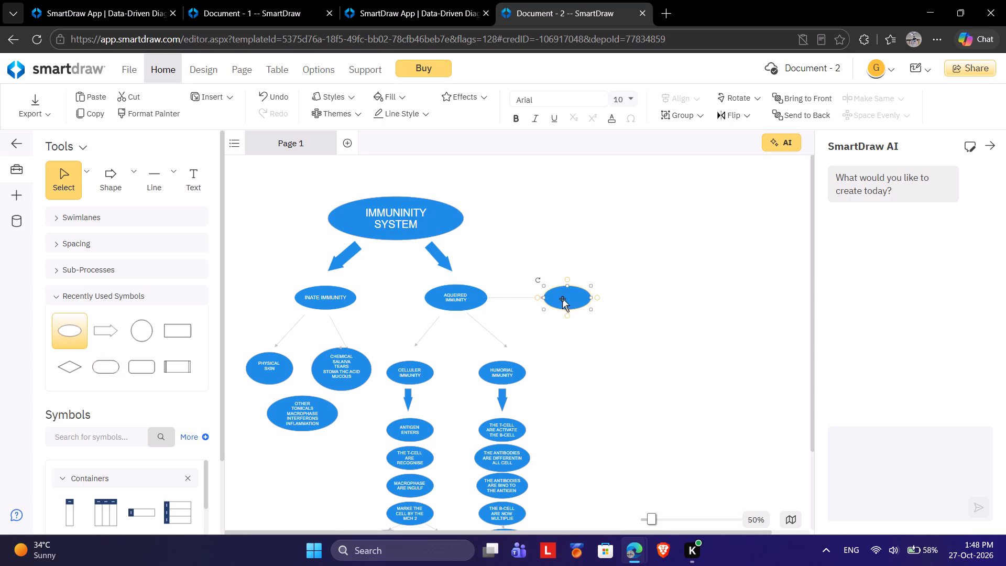
{"action": "left_click_drag", "start_coordinate": [562, 299], "coordinate": [562, 275]}
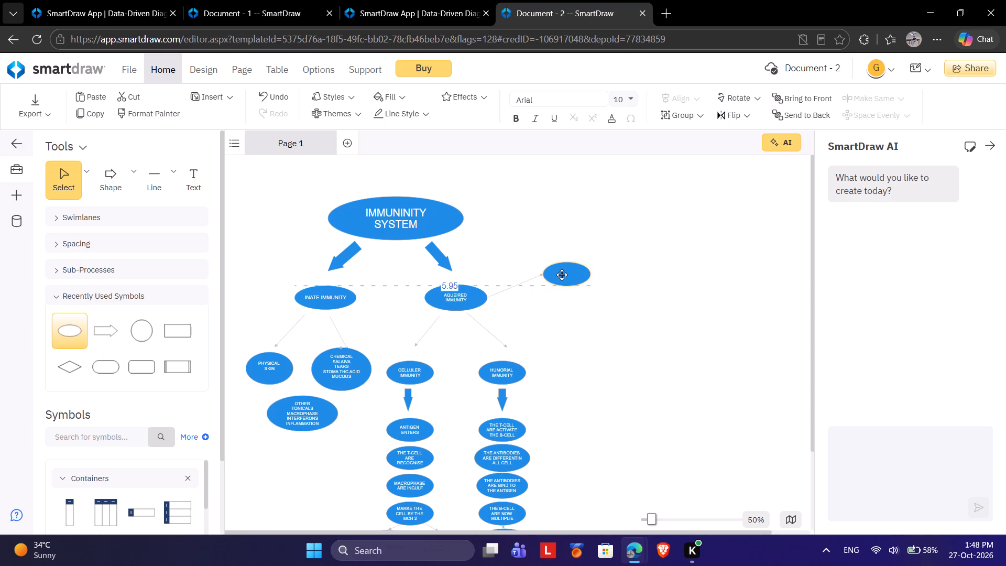
{"action": "left_click_drag", "start_coordinate": [562, 275], "coordinate": [562, 268]}
{"action": "left_click", "coordinate": [495, 304]}
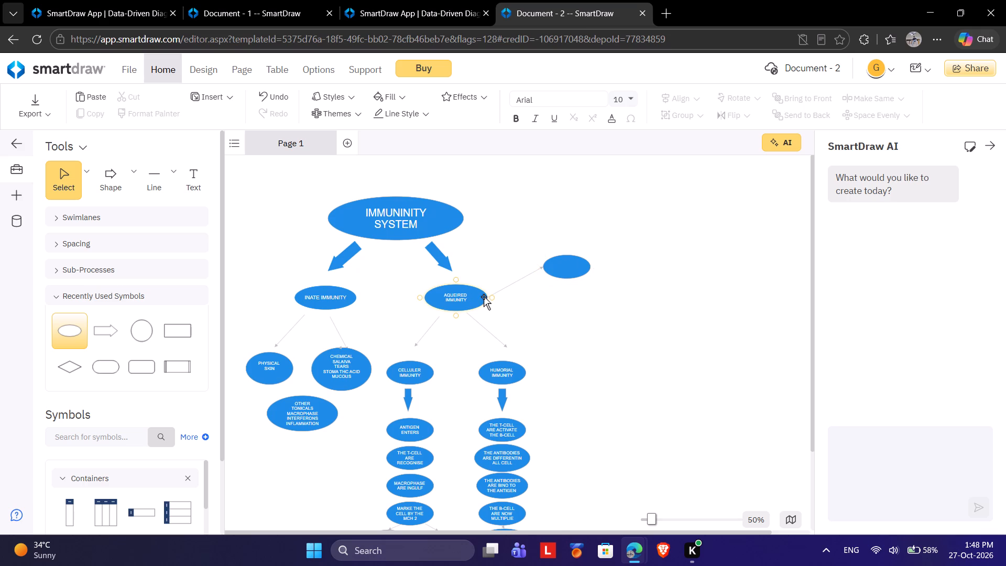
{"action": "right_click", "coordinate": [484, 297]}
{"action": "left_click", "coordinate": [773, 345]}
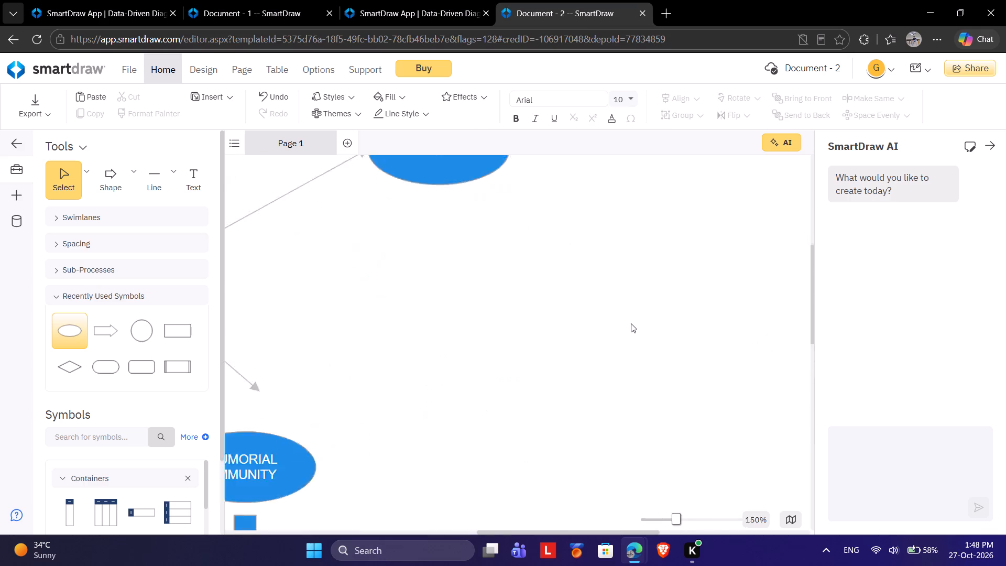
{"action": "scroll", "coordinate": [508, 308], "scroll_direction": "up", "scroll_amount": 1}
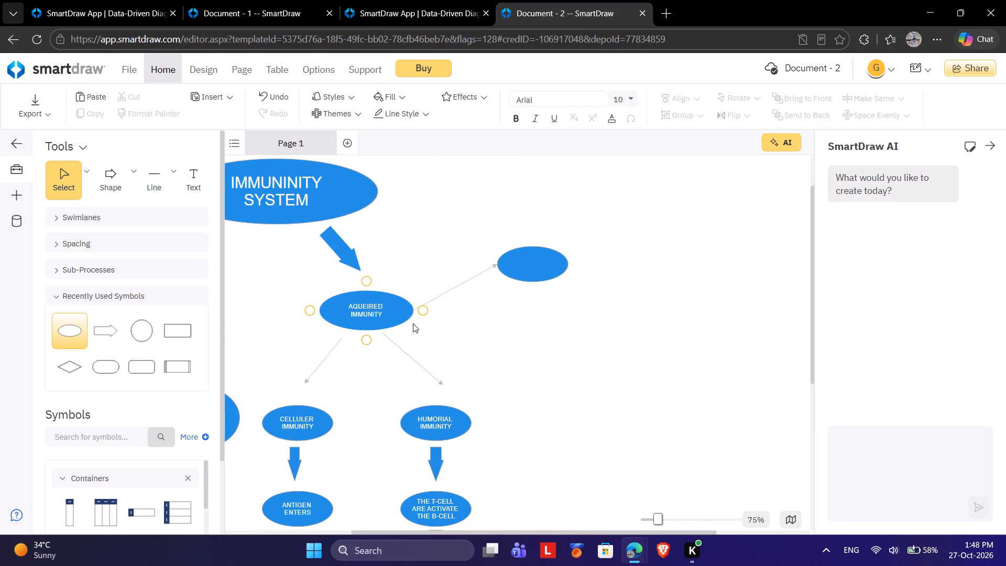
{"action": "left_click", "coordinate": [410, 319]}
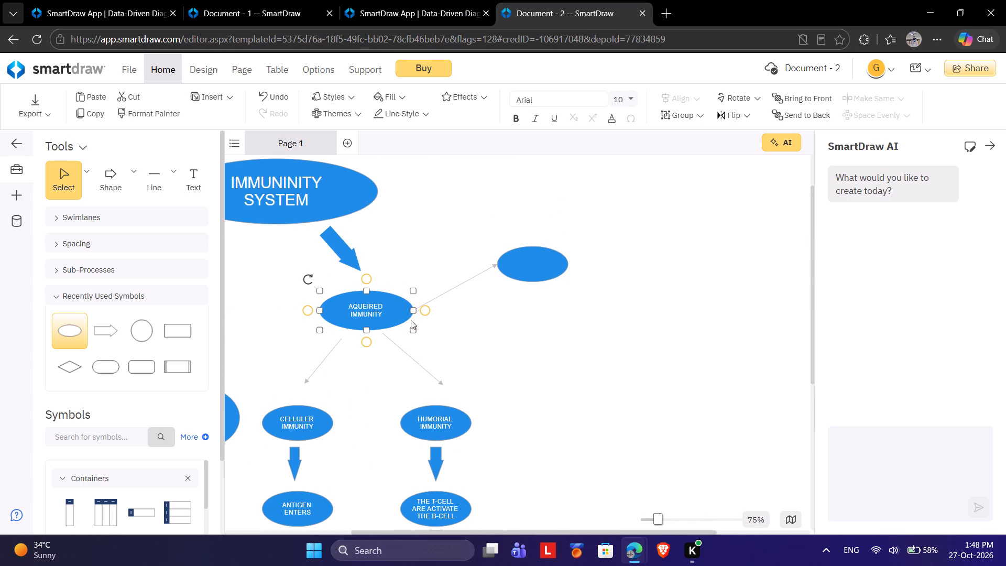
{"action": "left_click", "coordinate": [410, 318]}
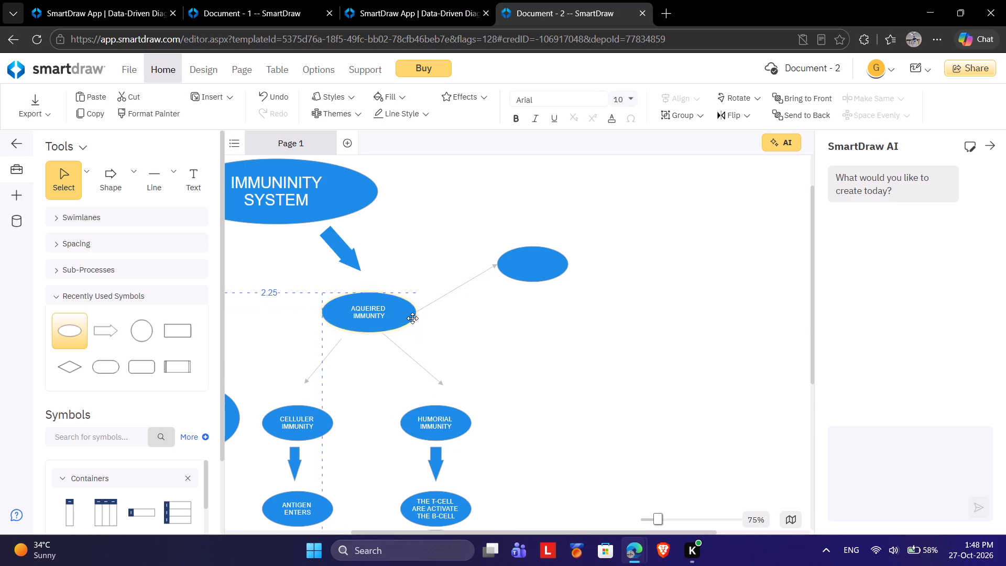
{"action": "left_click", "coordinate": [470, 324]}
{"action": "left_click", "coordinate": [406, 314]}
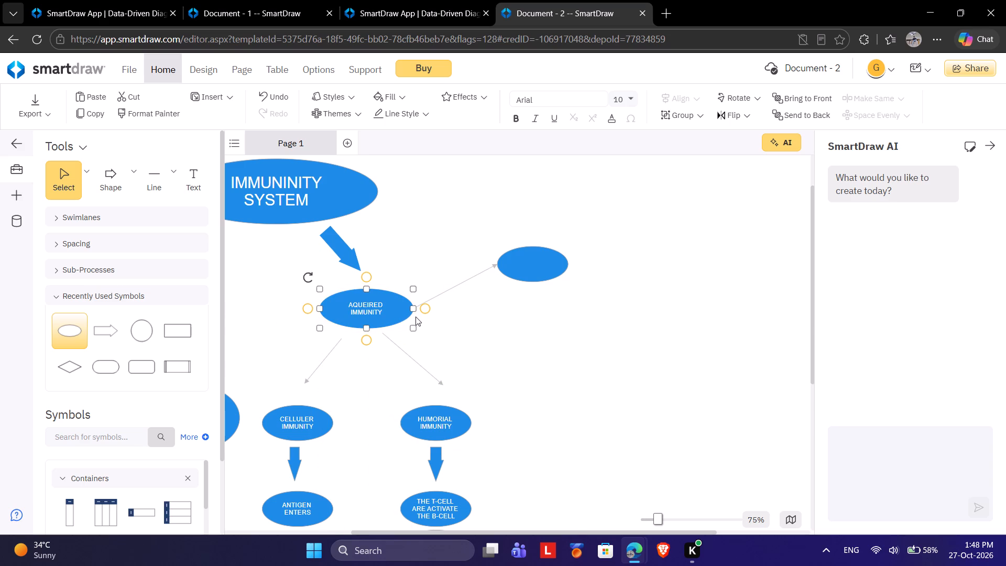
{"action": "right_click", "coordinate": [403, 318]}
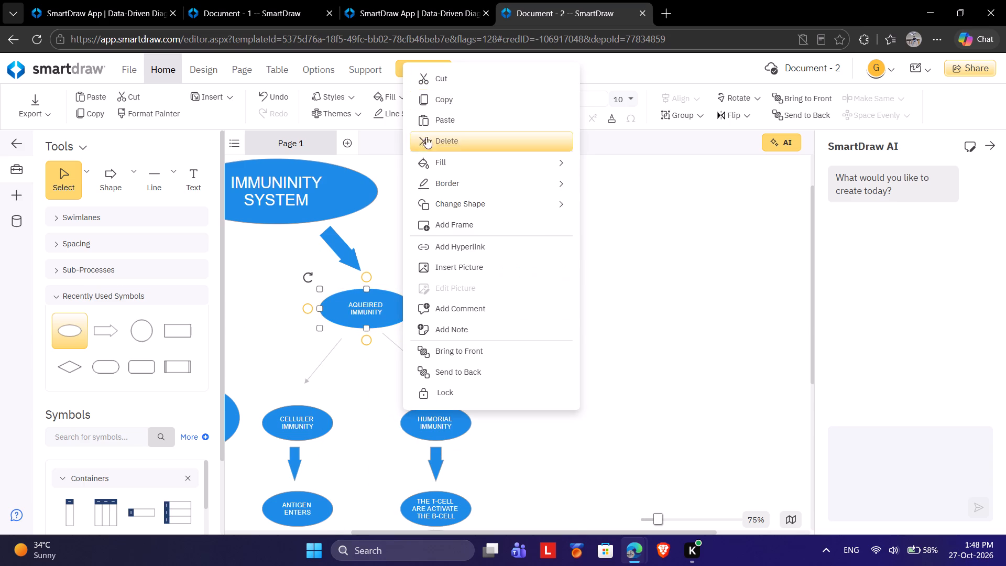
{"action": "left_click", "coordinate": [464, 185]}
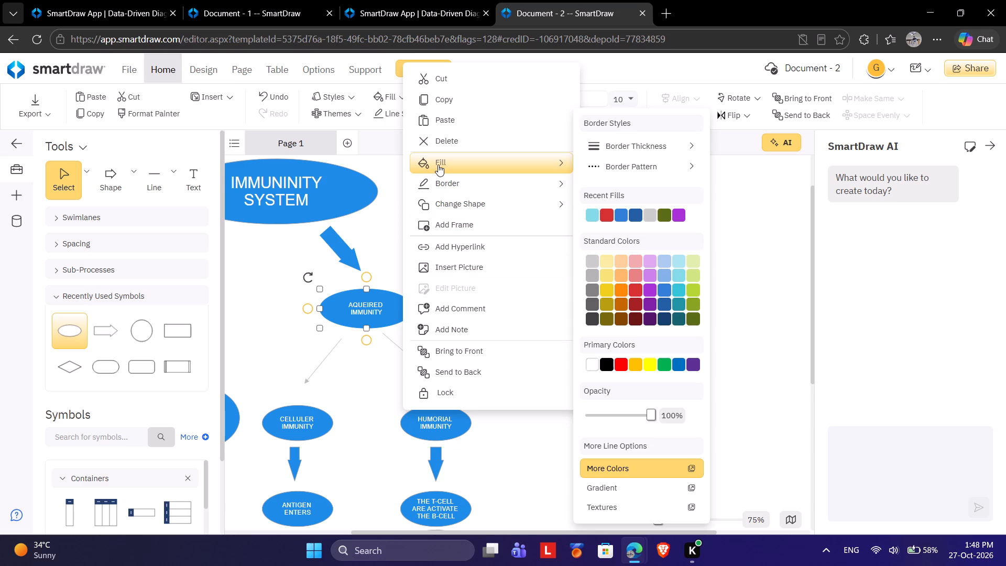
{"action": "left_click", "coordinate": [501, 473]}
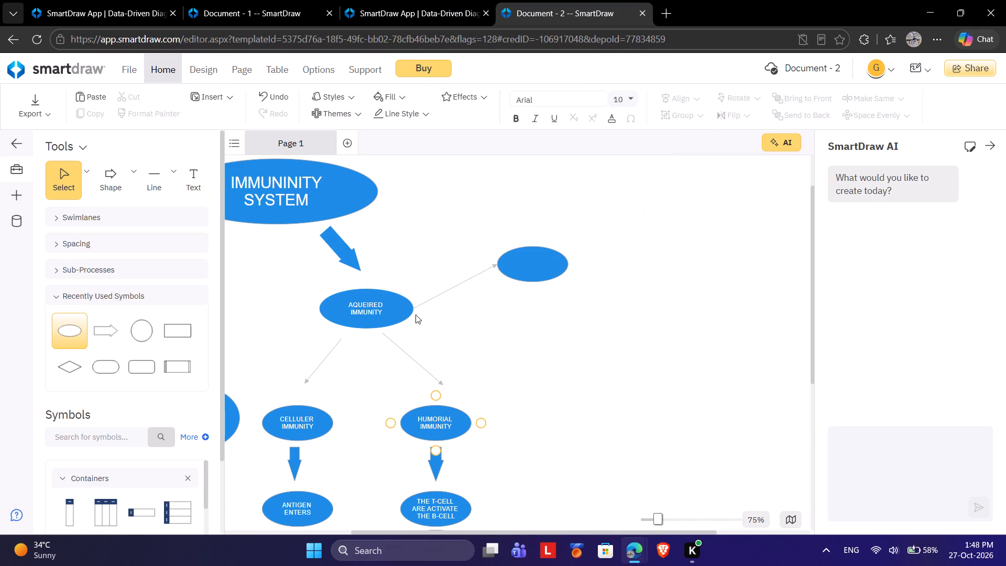
Draw a second connector arrow sloping down to the right from "AQUEIRED IMMUNITY" and attach a blank ellipse to its end.
{"action": "left_click", "coordinate": [403, 319]}
{"action": "left_click", "coordinate": [399, 324]}
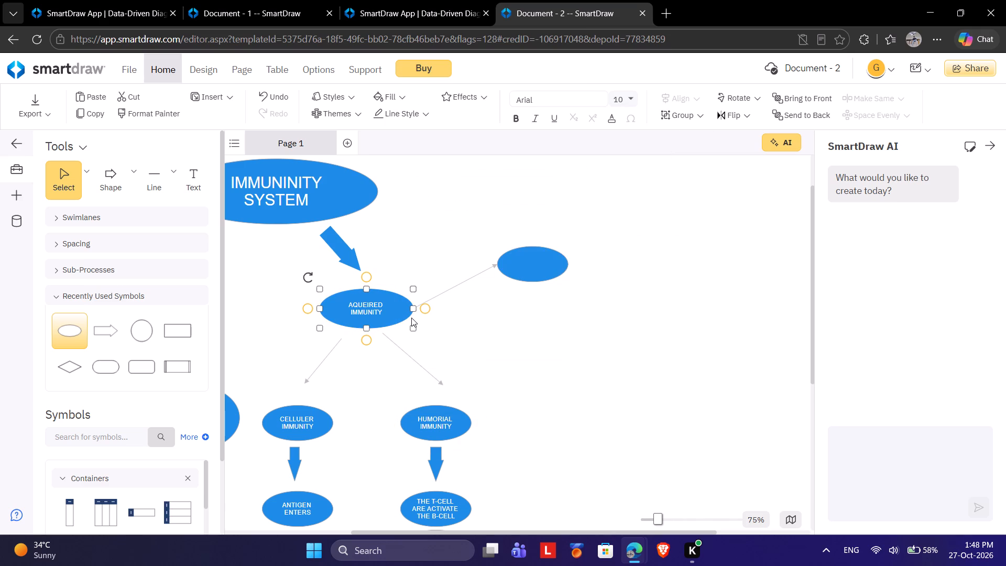
{"action": "left_click_drag", "start_coordinate": [421, 313], "coordinate": [481, 342]}
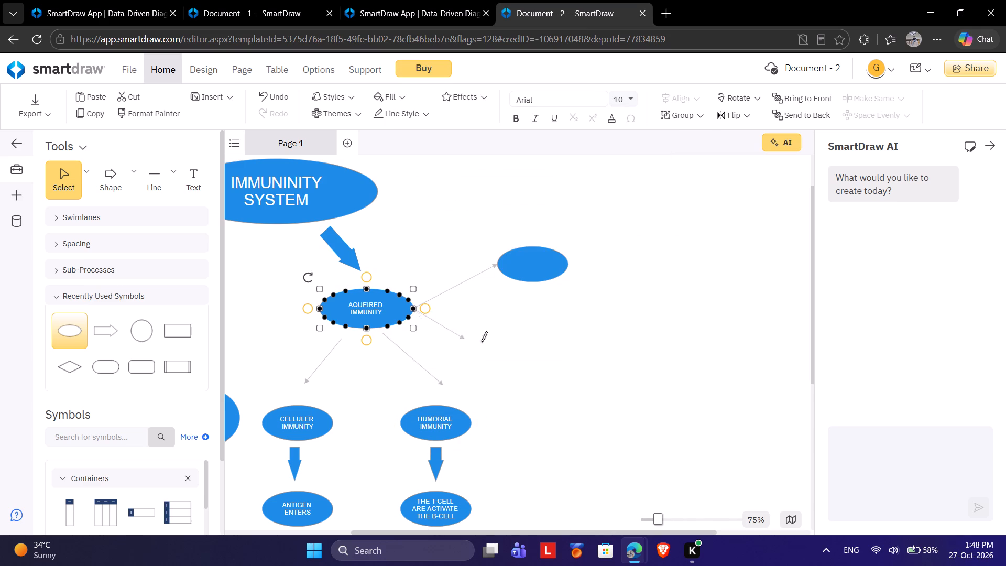
{"action": "left_click_drag", "start_coordinate": [481, 342], "coordinate": [499, 341]}
{"action": "left_click_drag", "start_coordinate": [499, 341], "coordinate": [504, 344]}
{"action": "left_click", "coordinate": [530, 366]}
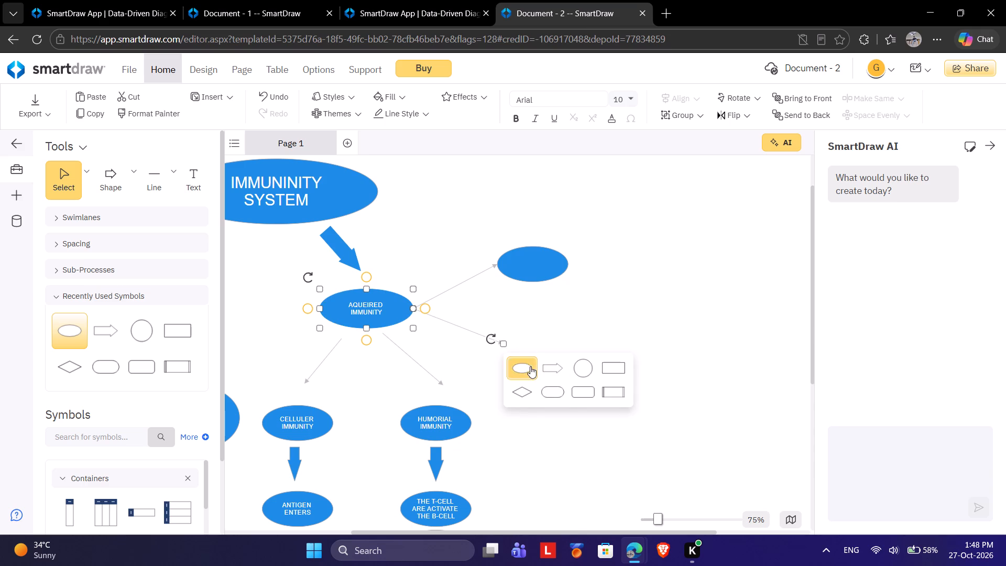
{"action": "left_click", "coordinate": [642, 311]}
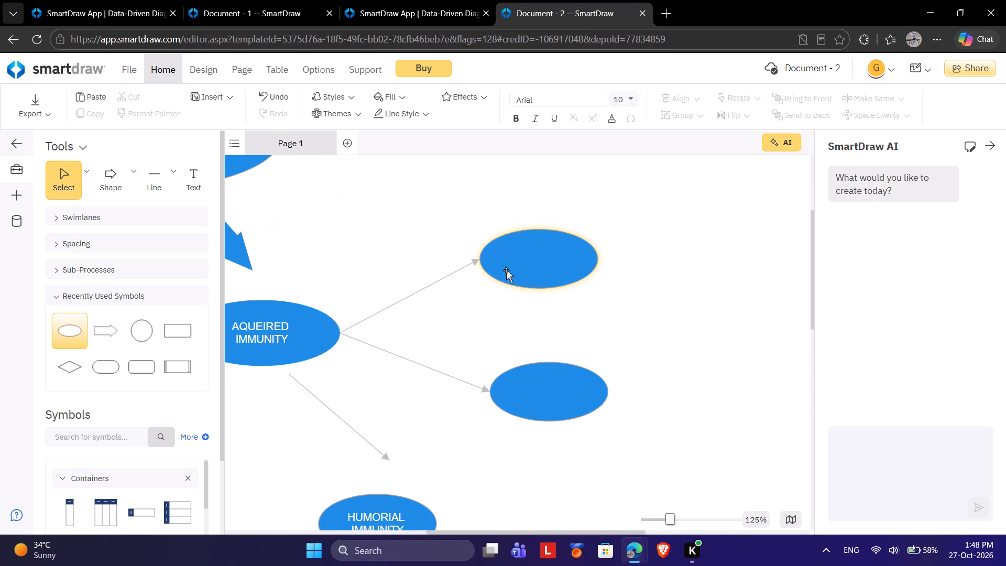
Label the upper blank ellipse "ACTIVE IMMUNITY".
{"action": "left_click", "coordinate": [152, 187]}
{"action": "left_click", "coordinate": [192, 197]}
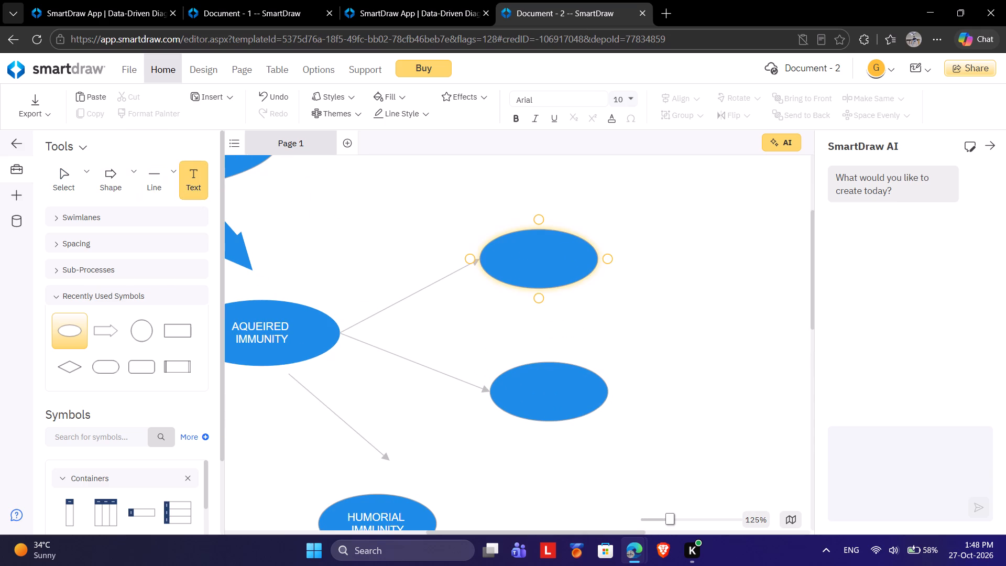
{"action": "left_click", "coordinate": [498, 255]}
{"action": "type", "text": "ACTIVE ANTI"}
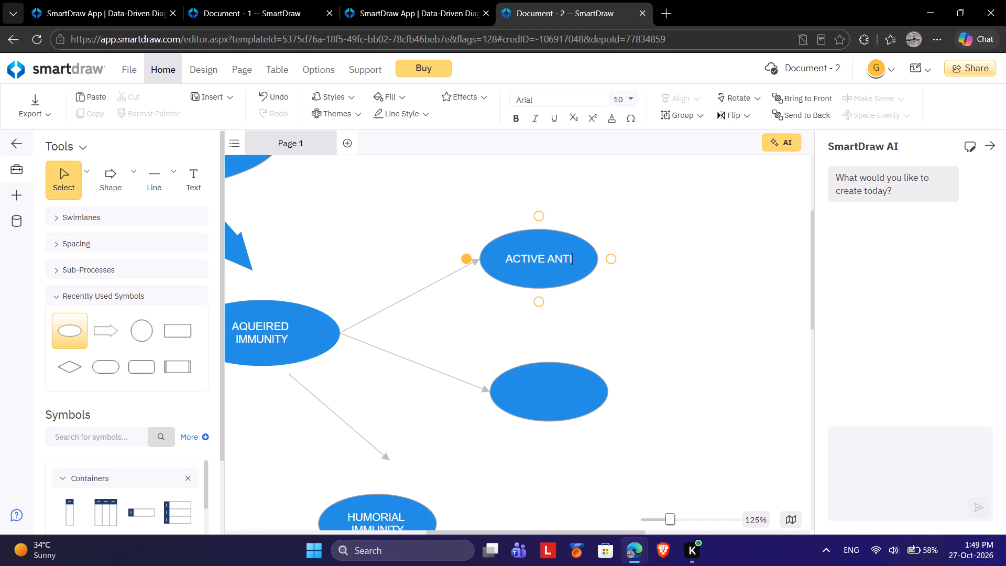
{"action": "key", "text": "BackSpace"}
{"action": "key", "text": "BackSpace"}
{"action": "key", "text": "BackSpace"}
{"action": "key", "text": "BackSpace"}
{"action": "type", "text": "IMMUNITY"}
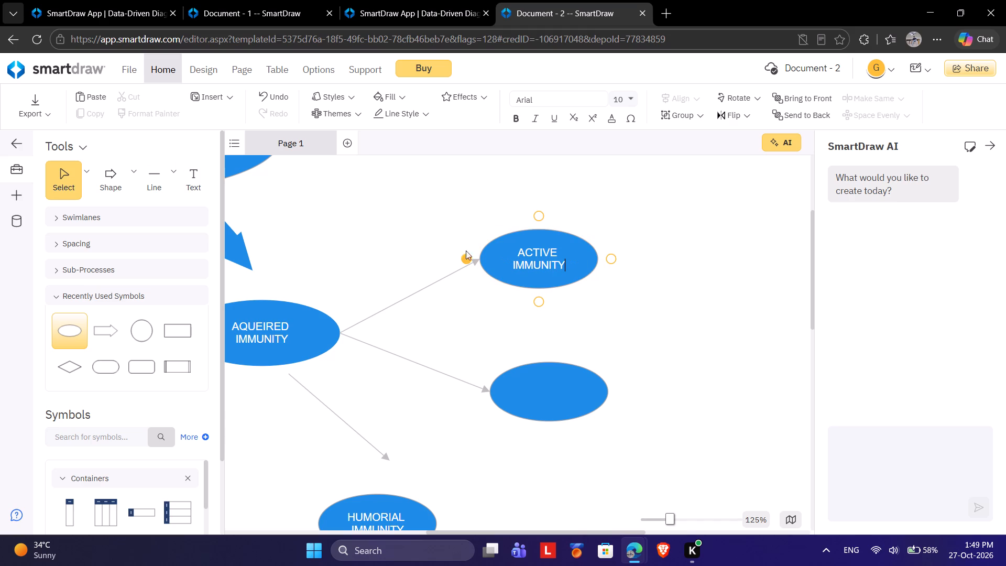
Label the lower blank ellipse "PASSIVE IMMUNITY".
{"action": "left_click", "coordinate": [204, 176]}
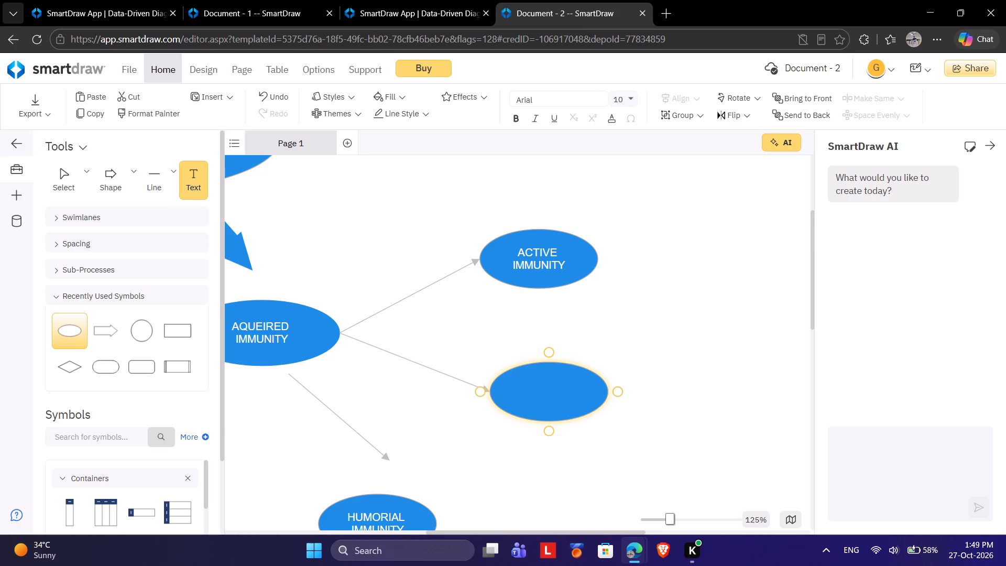
{"action": "left_click", "coordinate": [509, 384]}
{"action": "type", "text": "OA"}
{"action": "key", "text": "BackSpace"}
{"action": "key", "text": "BackSpace"}
{"action": "type", "text": "PASSIVE IMMUNITY"}
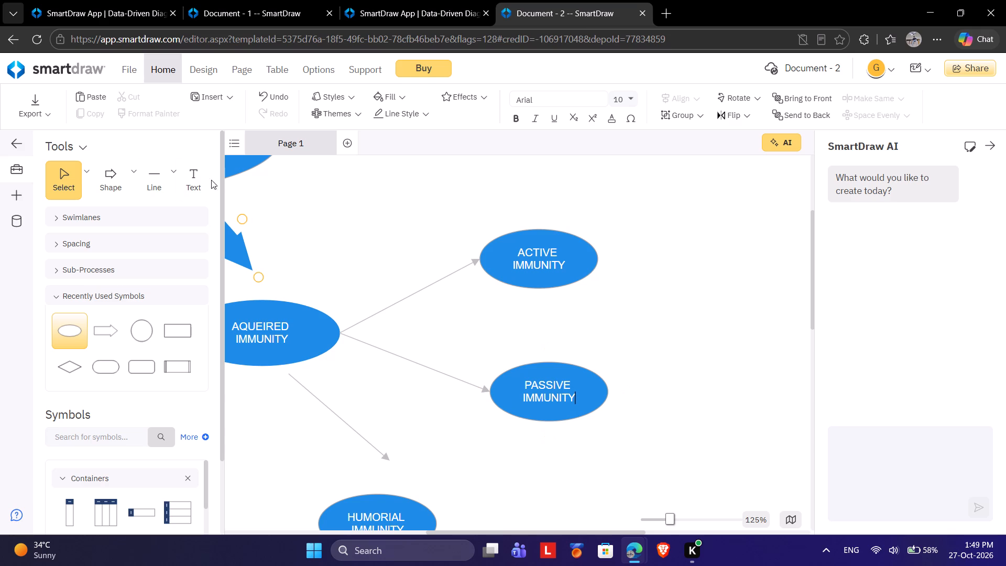
Narrow the "ACTIVE IMMUNITY" ellipse by pulling its right edge inward, closer to the text.
{"action": "left_click", "coordinate": [536, 273]}
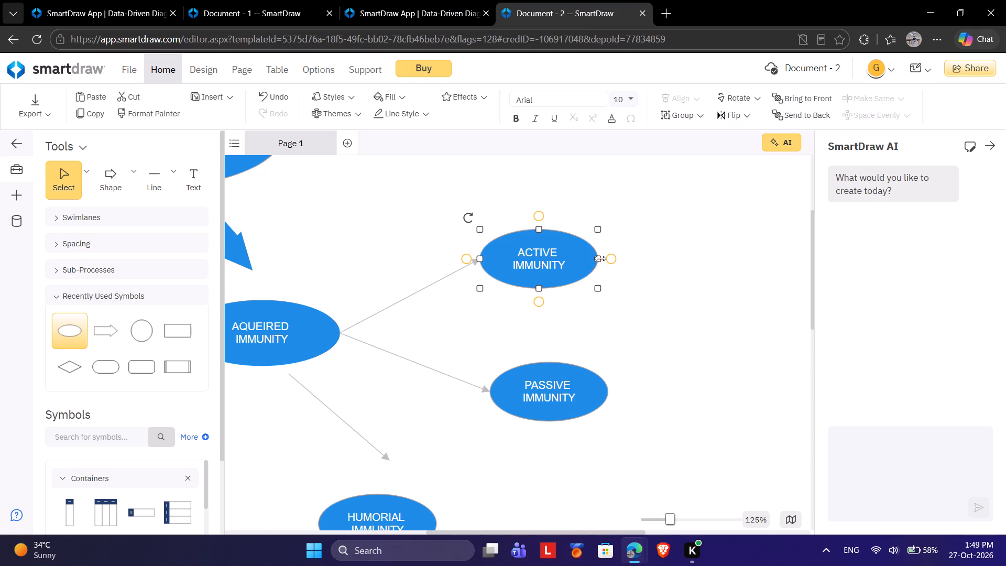
{"action": "left_click_drag", "start_coordinate": [600, 258], "coordinate": [579, 258]}
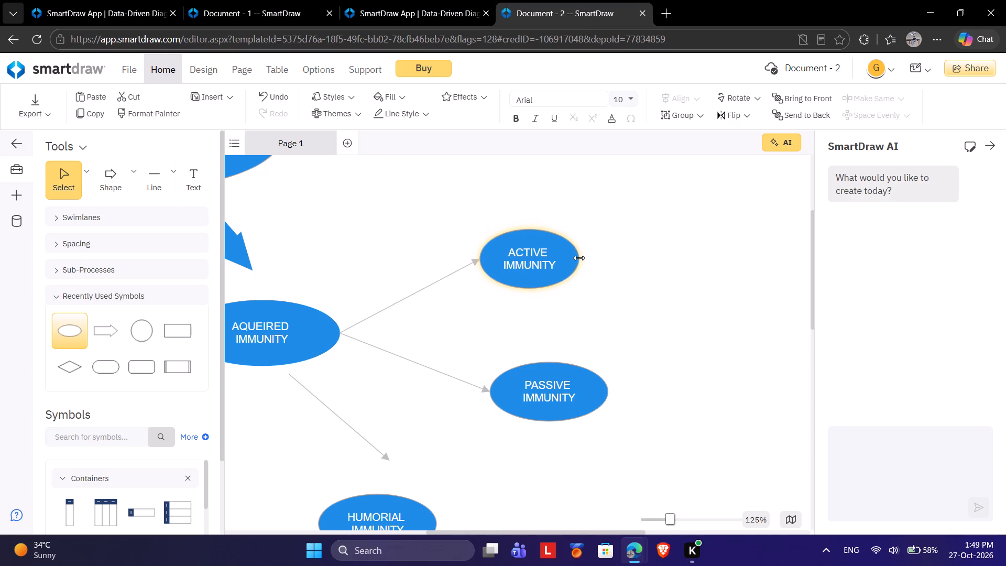
{"action": "left_click_drag", "start_coordinate": [579, 258], "coordinate": [581, 273]}
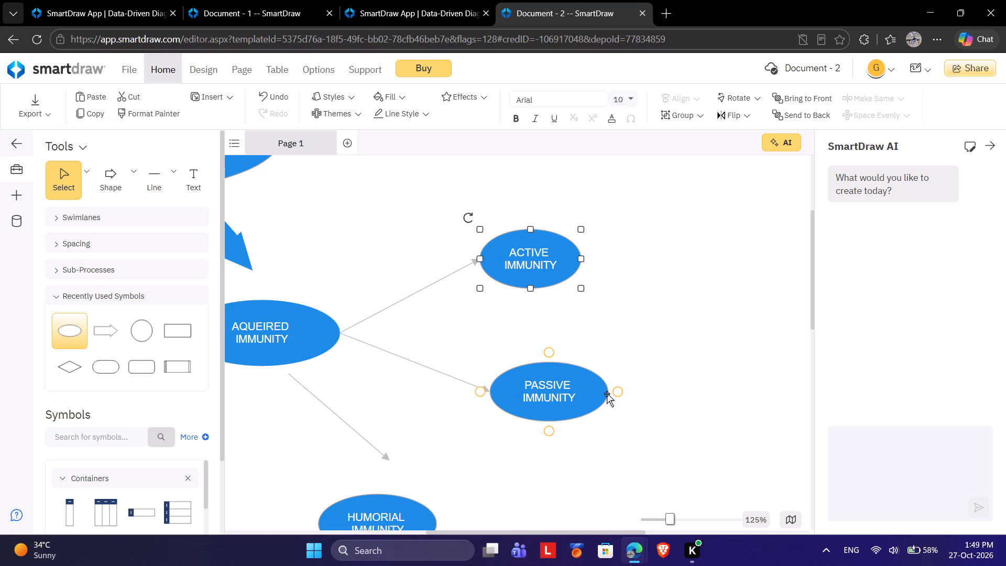
Narrow the "PASSIVE IMMUNITY" ellipse by pulling its right edge inward, closer to the text.
{"action": "left_click", "coordinate": [607, 394]}
{"action": "left_click_drag", "start_coordinate": [607, 390], "coordinate": [583, 394]}
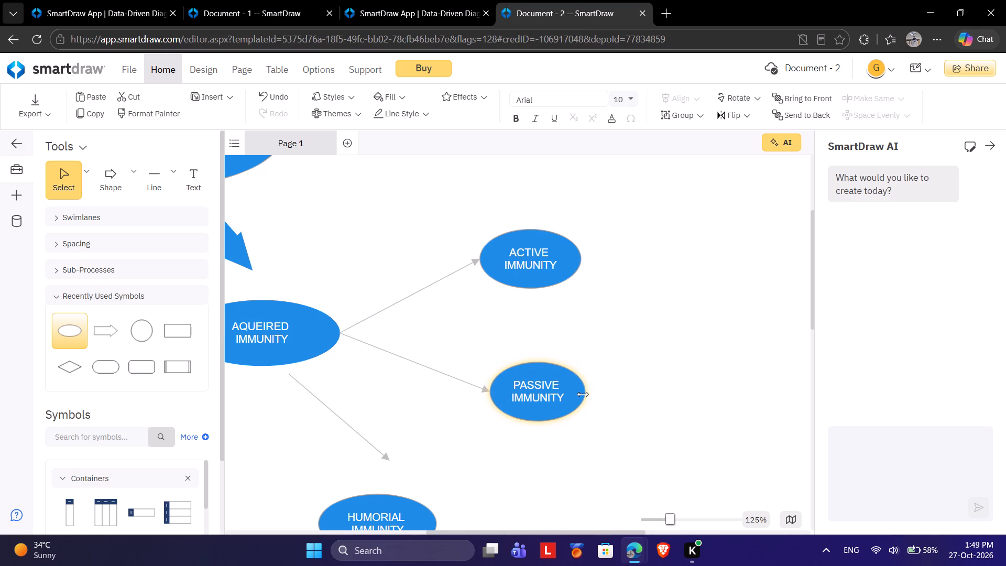
{"action": "left_click_drag", "start_coordinate": [583, 394], "coordinate": [583, 393]}
{"action": "left_click", "coordinate": [635, 295]}
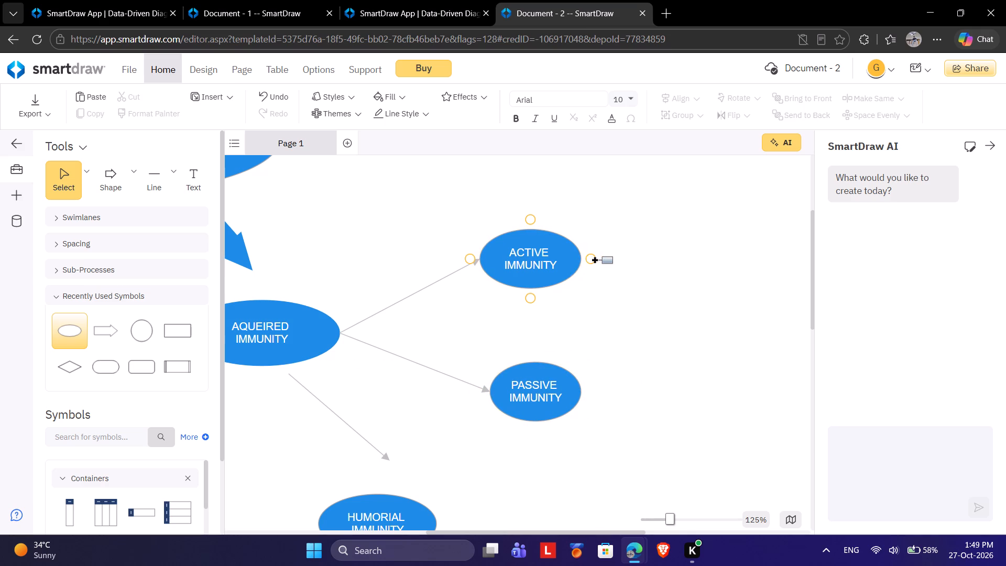
Draw a short horizontal connector arrow rightward from "ACTIVE IMMUNITY" and attach a blank ellipse to its end.
{"action": "left_click_drag", "start_coordinate": [592, 259], "coordinate": [630, 258]}
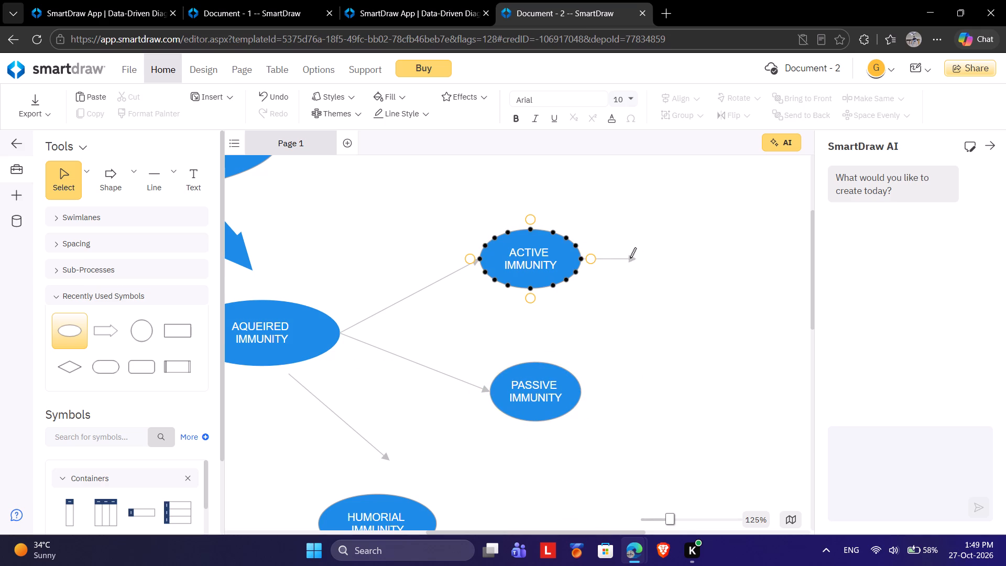
{"action": "left_click_drag", "start_coordinate": [630, 258], "coordinate": [621, 258]}
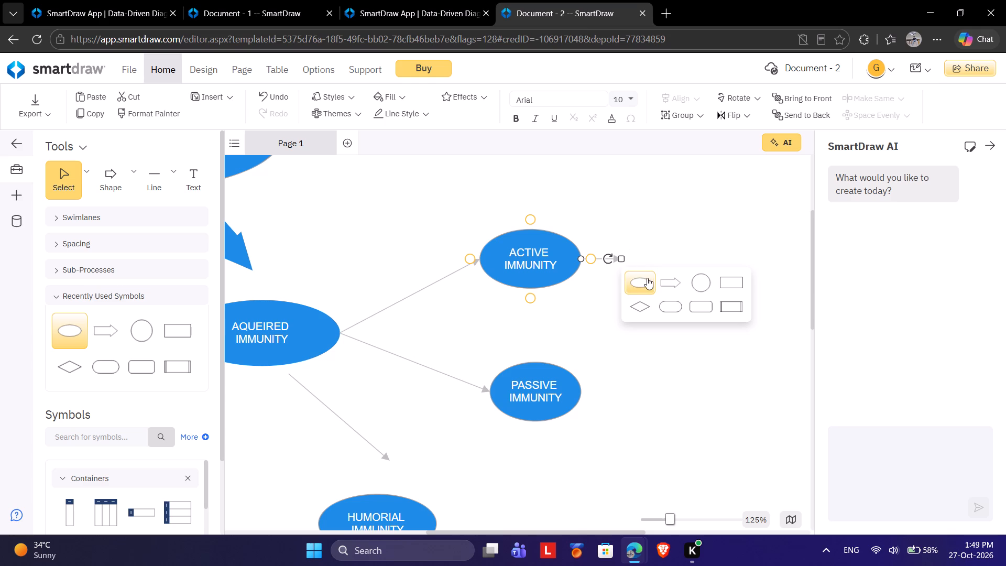
{"action": "left_click", "coordinate": [646, 278]}
{"action": "left_click", "coordinate": [659, 336]}
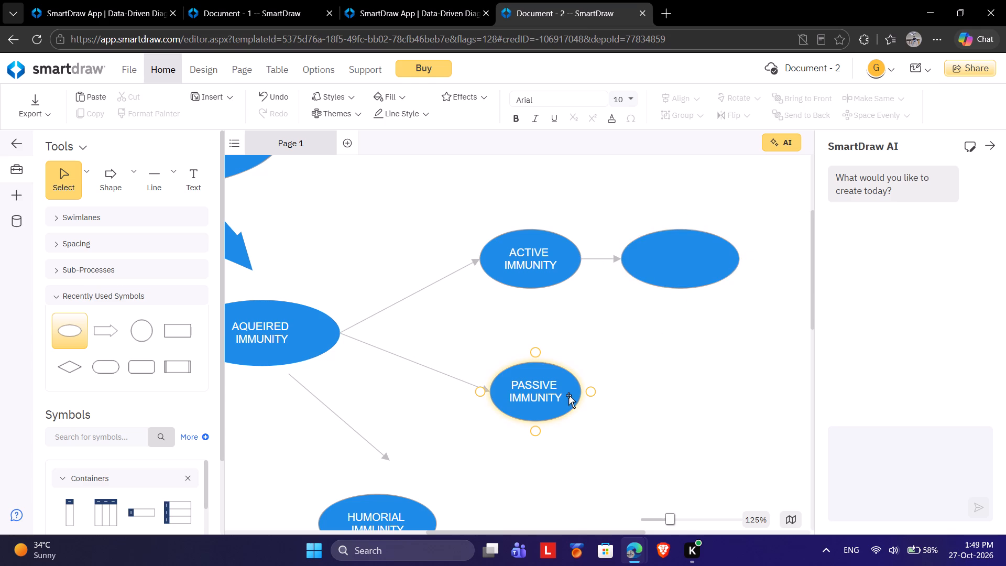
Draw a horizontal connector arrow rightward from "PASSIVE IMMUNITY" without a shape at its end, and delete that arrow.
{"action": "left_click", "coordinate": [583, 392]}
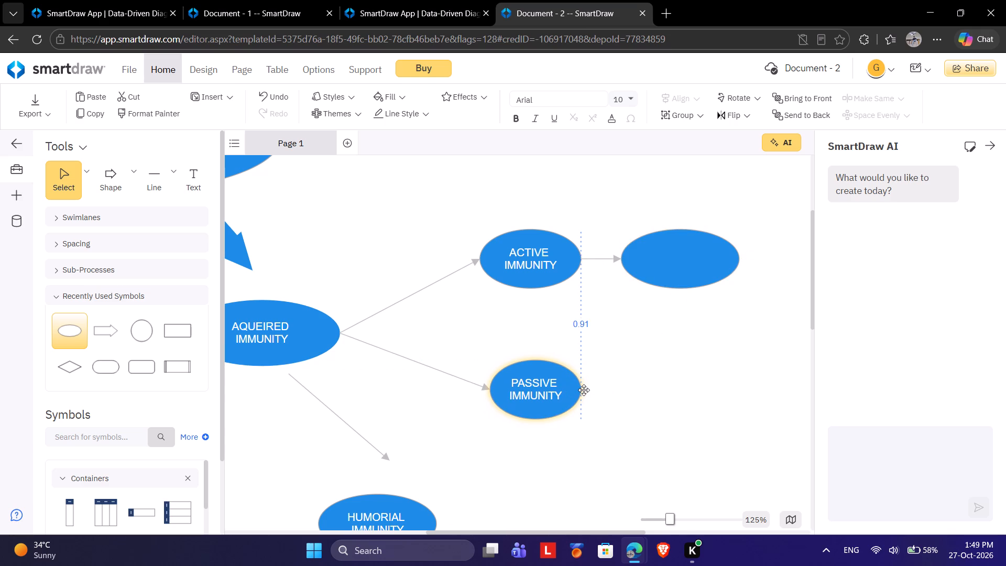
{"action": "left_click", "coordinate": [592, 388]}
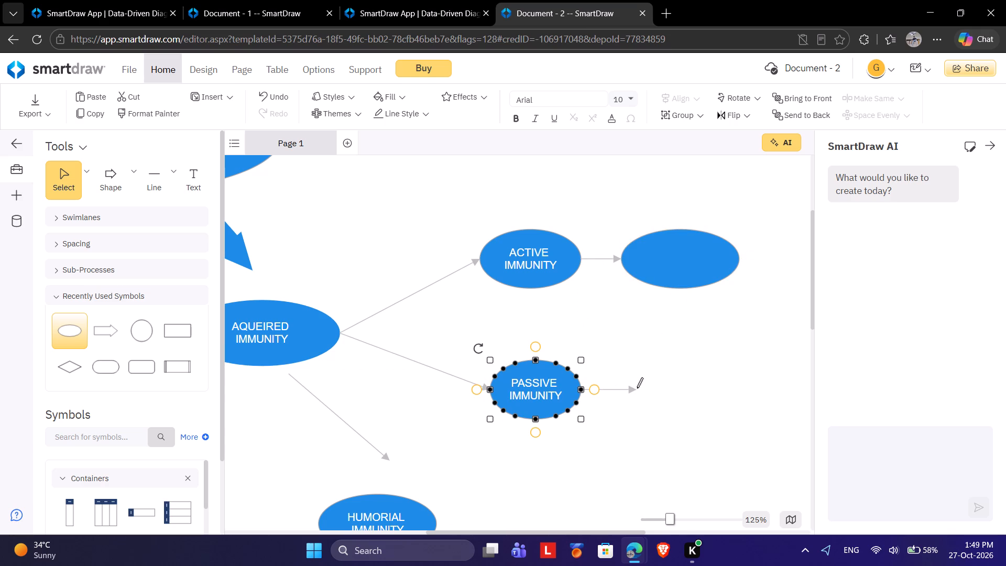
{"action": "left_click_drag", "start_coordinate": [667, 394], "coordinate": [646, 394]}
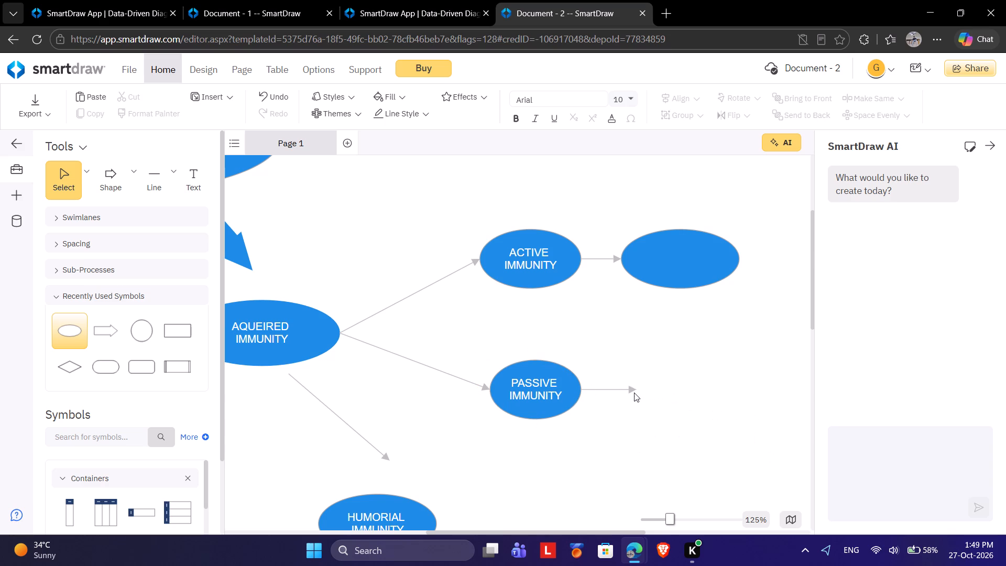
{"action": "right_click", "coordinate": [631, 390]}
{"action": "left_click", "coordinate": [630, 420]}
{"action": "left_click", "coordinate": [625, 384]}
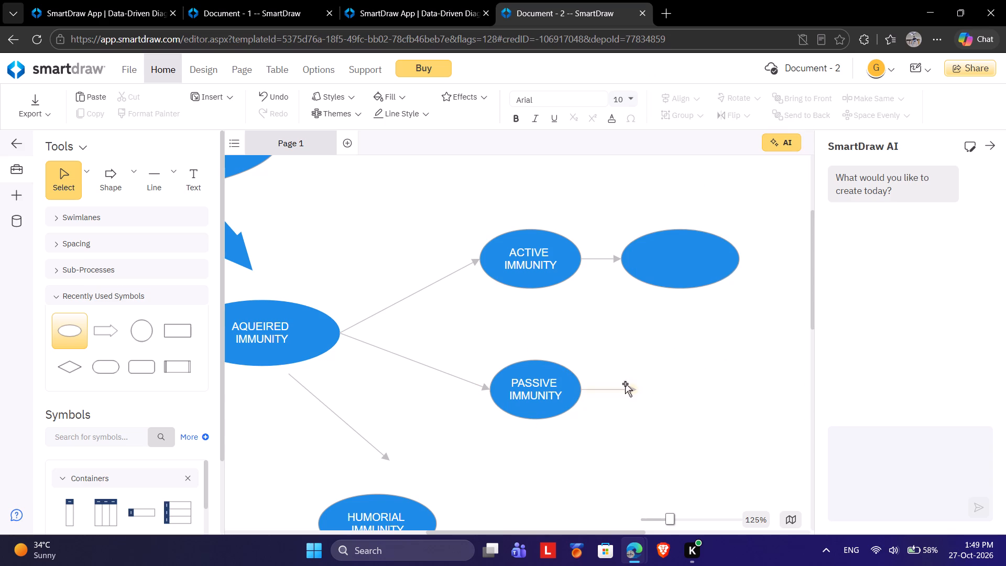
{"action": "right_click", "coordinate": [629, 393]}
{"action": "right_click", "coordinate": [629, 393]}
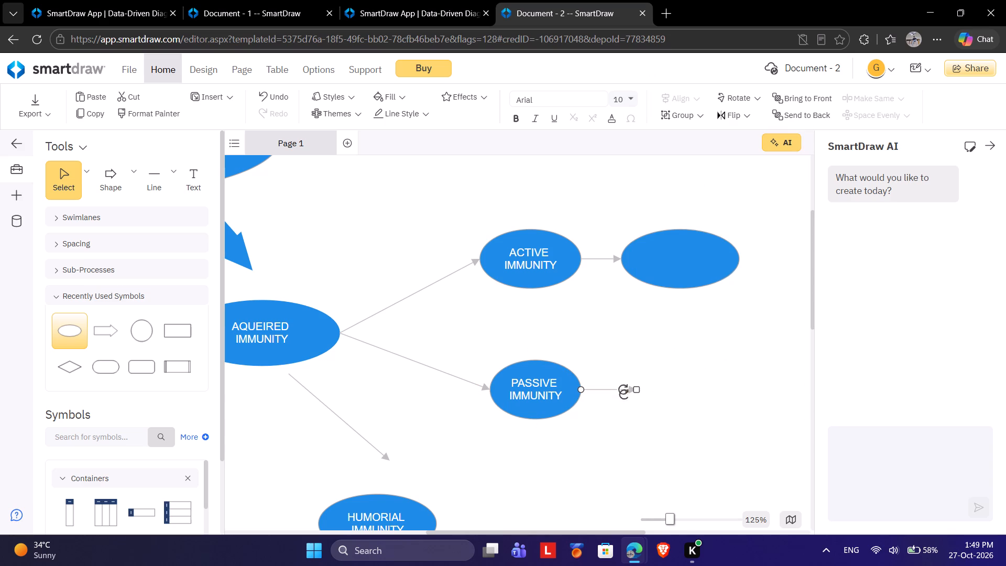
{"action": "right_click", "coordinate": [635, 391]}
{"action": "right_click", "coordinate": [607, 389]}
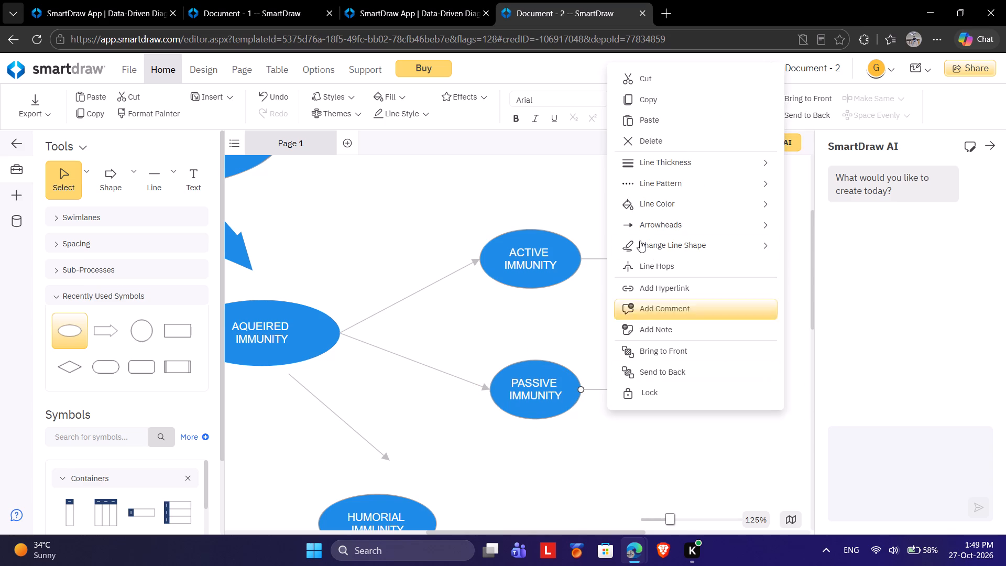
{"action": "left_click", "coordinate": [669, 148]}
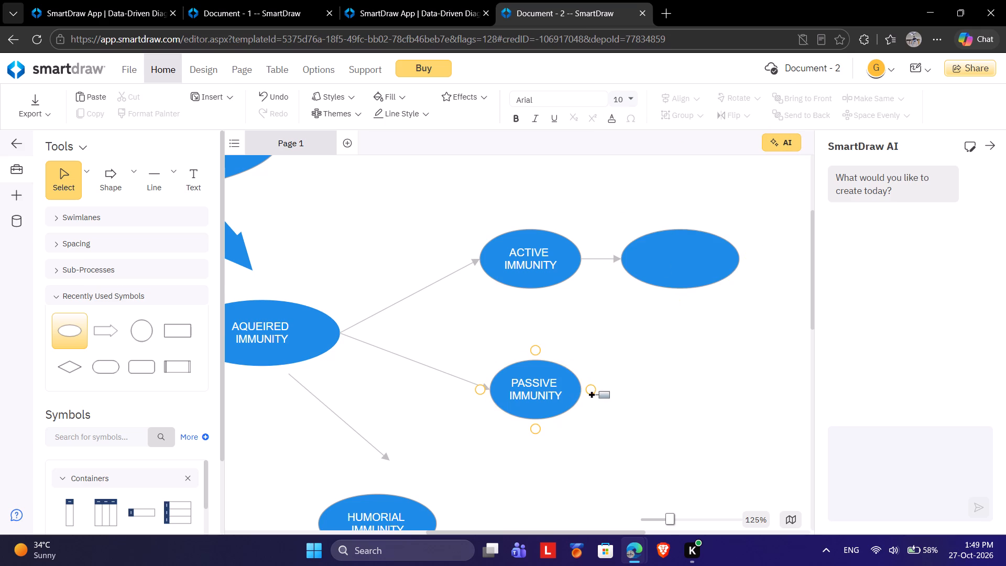
Draw a short horizontal connector arrow rightward from "PASSIVE IMMUNITY" and attach a blank ellipse to its end.
{"action": "left_click", "coordinate": [592, 394]}
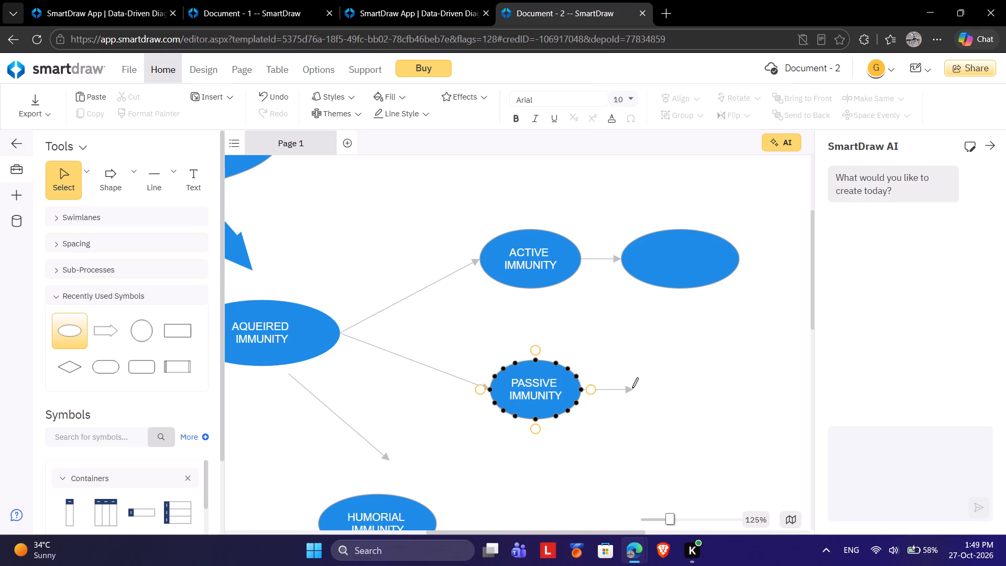
{"action": "left_click", "coordinate": [652, 420]}
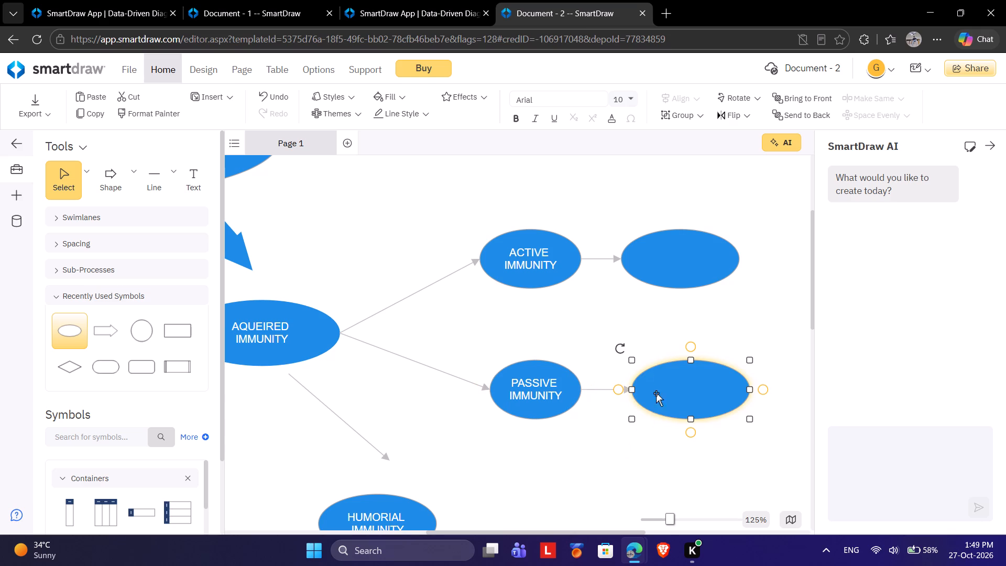
{"action": "left_click", "coordinate": [692, 388]}
{"action": "left_click", "coordinate": [670, 332]}
{"action": "left_click", "coordinate": [700, 395]}
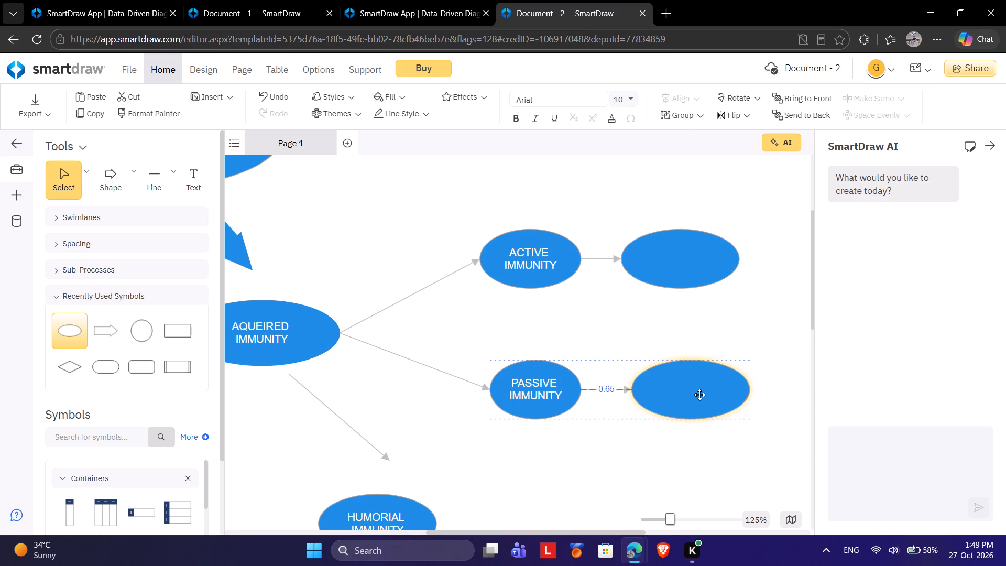
{"action": "left_click", "coordinate": [677, 248]}
{"action": "left_click", "coordinate": [694, 326]}
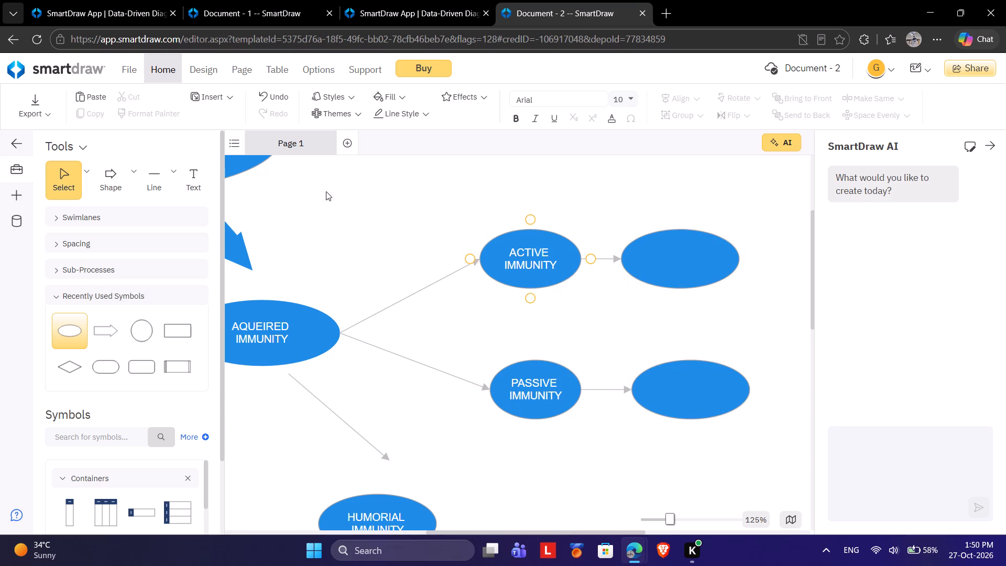
Label the blank ellipse beside "ACTIVE IMMUNITY" with two lines, "1.ANTIBODIES" and "2.VACCINES".
{"action": "left_click", "coordinate": [203, 189]}
{"action": "left_click", "coordinate": [638, 254]}
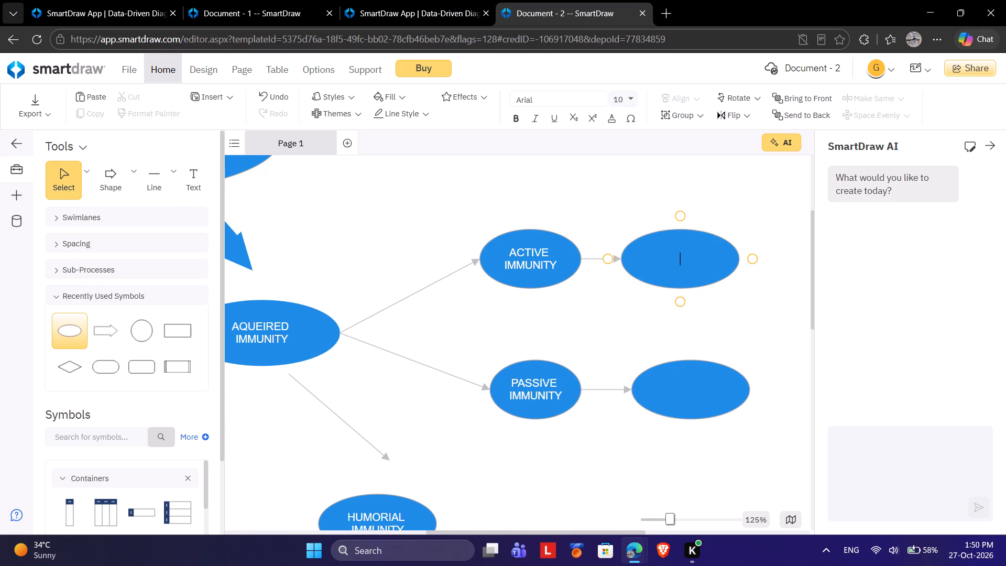
{"action": "key", "text": "1"}
{"action": "key", "text": "period"}
{"action": "key", "text": "v"}
{"action": "key", "text": "BackSpace"}
{"action": "type", "text": "ANTIBOE"}
{"action": "key", "text": "BackSpace"}
{"action": "type", "text": "DIES"}
{"action": "key", "text": "space"}
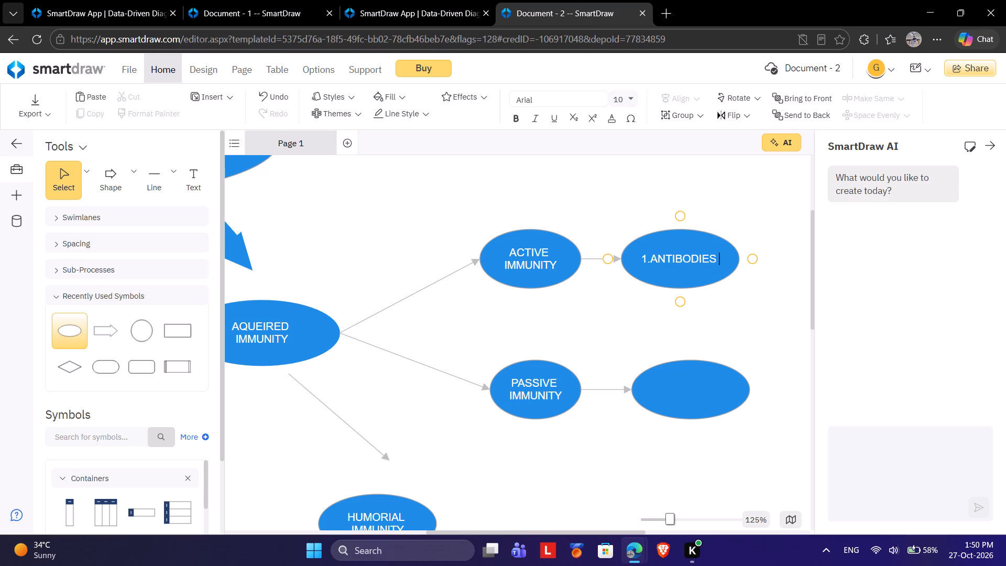
{"action": "key", "text": "shift+Return"}
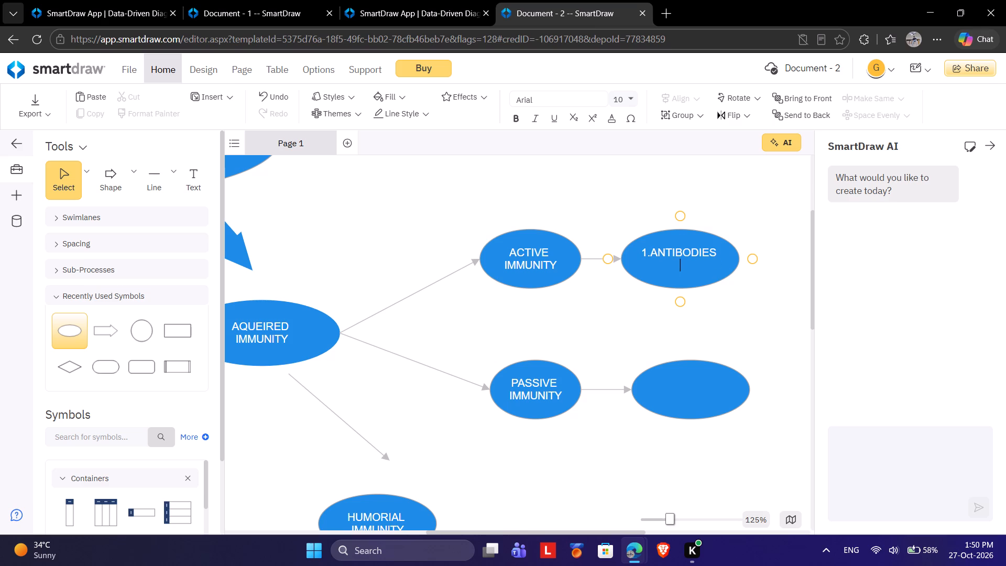
{"action": "type", "text": "2,"}
{"action": "key", "text": "BackSpace"}
{"action": "key", "text": "period"}
{"action": "type", "text": "VADD"}
{"action": "key", "text": "BackSpace"}
{"action": "key", "text": "BackSpace"}
{"action": "type", "text": "CCINES"}
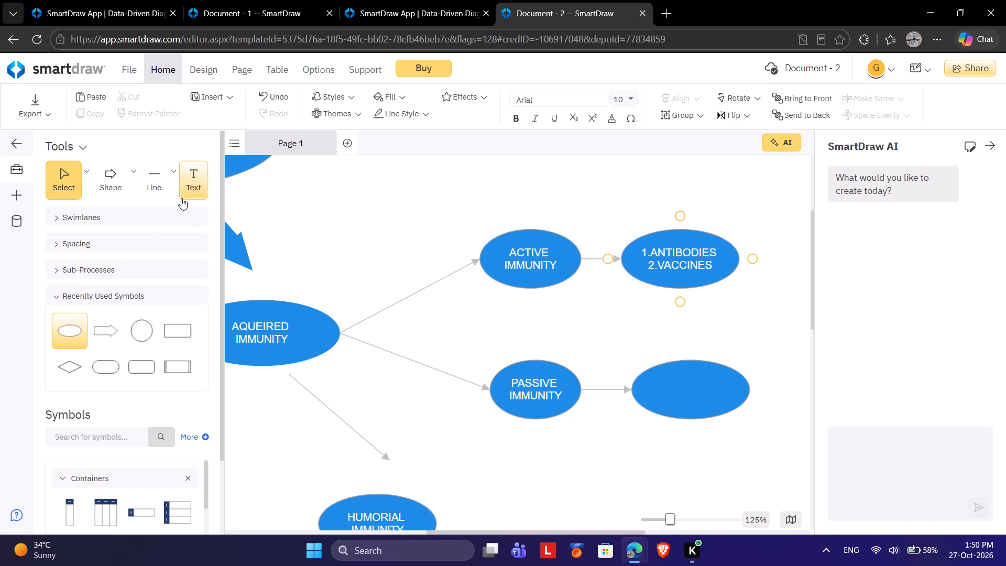
Label the blank ellipse beside "PASSIVE IMMUNITY" with "ANTIBODIES DERIVED FROM MOTHER".
{"action": "left_click", "coordinate": [209, 184]}
{"action": "left_click", "coordinate": [191, 187]}
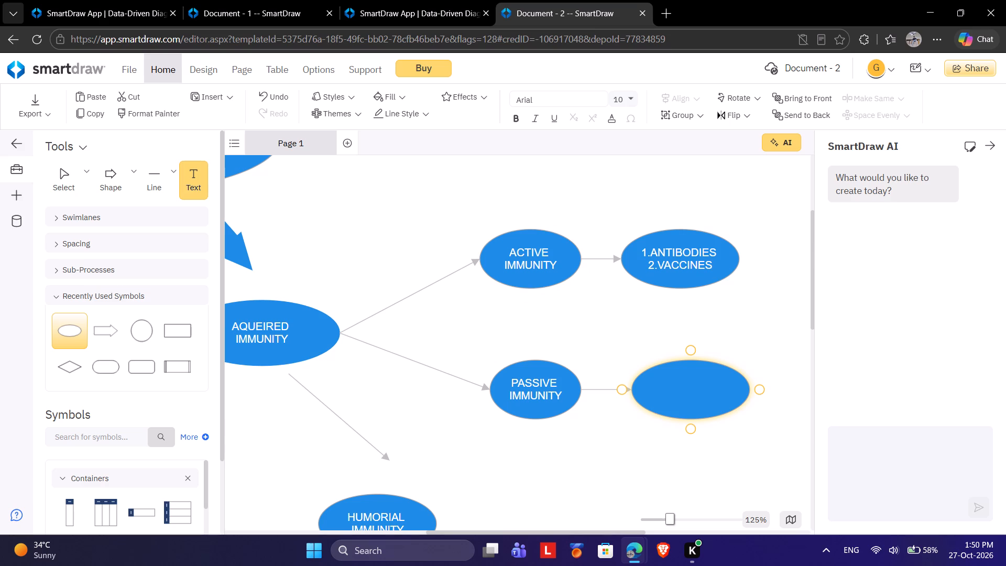
{"action": "left_click", "coordinate": [661, 389]}
{"action": "key", "text": "i"}
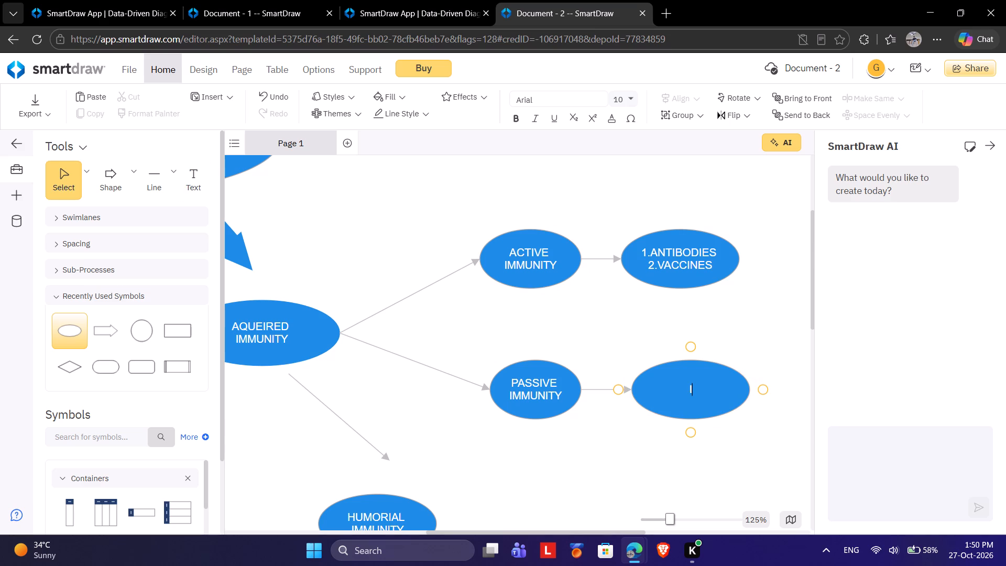
{"action": "key", "text": "BackSpace"}
{"action": "type", "text": "PLEN"}
{"action": "key", "text": "BackSpace"}
{"action": "key", "text": "BackSpace"}
{"action": "key", "text": "BackSpace"}
{"action": "key", "text": "BackSpace"}
{"action": "type", "text": "BLOOD"}
{"action": "key", "text": "space"}
{"action": "type", "text": "DURI"}
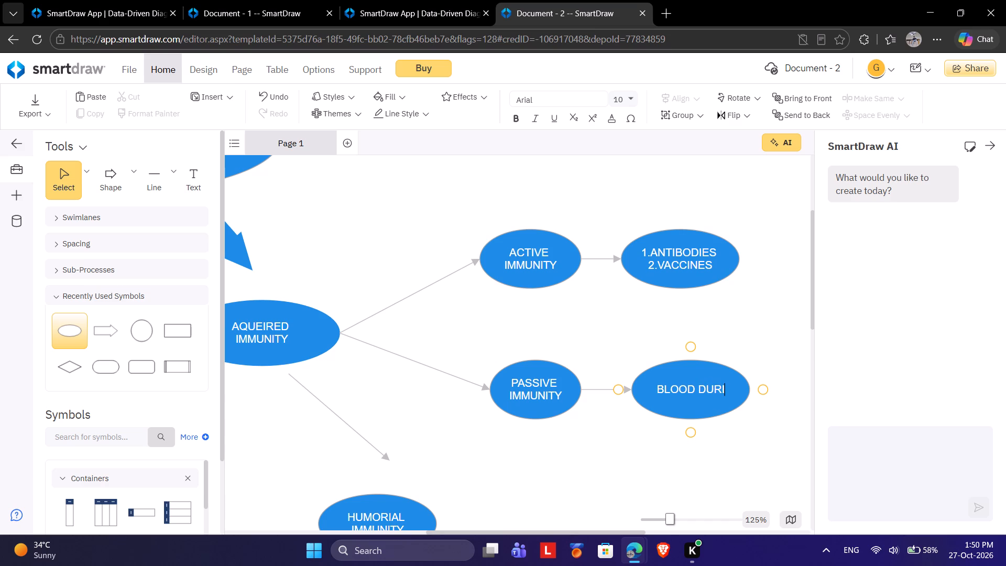
{"action": "key", "text": "BackSpace"}
{"action": "key", "text": "BackSpace"}
{"action": "key", "text": "BackSpace"}
{"action": "key", "text": "BackSpace"}
{"action": "type", "text": "DERIVAT"}
{"action": "key", "text": "BackSpace"}
{"action": "key", "text": "BackSpace"}
{"action": "key", "text": "BackSpace"}
{"action": "key", "text": "BackSpace"}
{"action": "key", "text": "BackSpace"}
{"action": "key", "text": "BackSpace"}
{"action": "key", "text": "BackSpace"}
{"action": "key", "text": "BackSpace"}
{"action": "key", "text": "BackSpace"}
{"action": "key", "text": "BackSpace"}
{"action": "key", "text": "BackSpace"}
{"action": "key", "text": "BackSpace"}
{"action": "key", "text": "BackSpace"}
{"action": "type", "text": "ANTIBODIES DERIVES"}
{"action": "key", "text": "BackSpace"}
{"action": "type", "text": "D FROM MOTHER"}
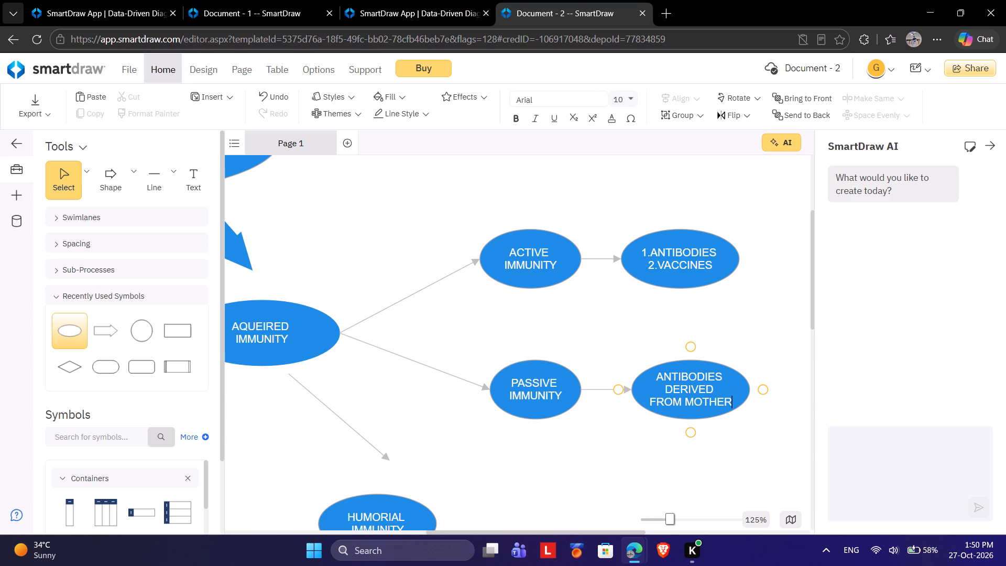
Add a new line reading "BREAST MILK" below "ANTIBODIES DERIVED FROM MOTHER" in the same ellipse.
{"action": "key", "text": "shift+Return"}
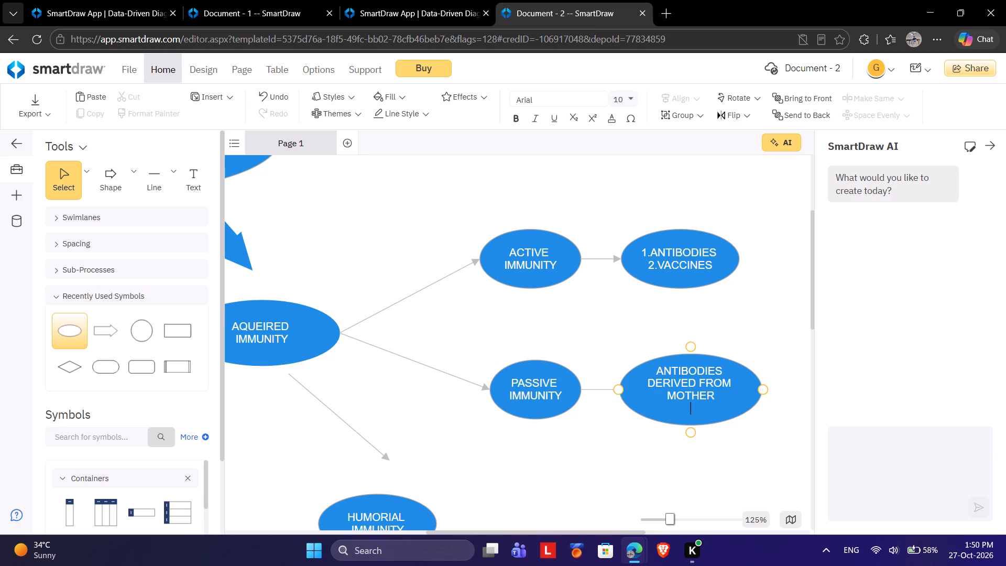
{"action": "type", "text": "VE"}
{"action": "key", "text": "BackSpace"}
{"action": "key", "text": "BackSpace"}
{"action": "type", "text": "BE"}
{"action": "key", "text": "BackSpace"}
{"action": "type", "text": "REASR"}
{"action": "key", "text": "space"}
{"action": "key", "text": "BackSpace"}
{"action": "key", "text": "BackSpace"}
{"action": "type", "text": "T"}
{"action": "key", "text": "space"}
{"action": "type", "text": "MIKL"}
{"action": "key", "text": "BackSpace"}
{"action": "key", "text": "BackSpace"}
{"action": "type", "text": "LK"}
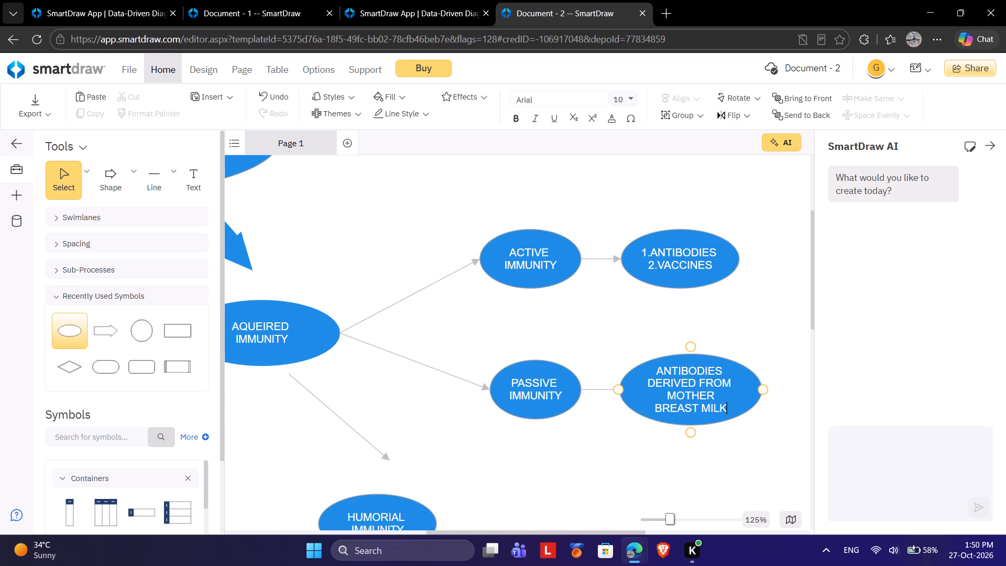
{"action": "left_click", "coordinate": [568, 287]}
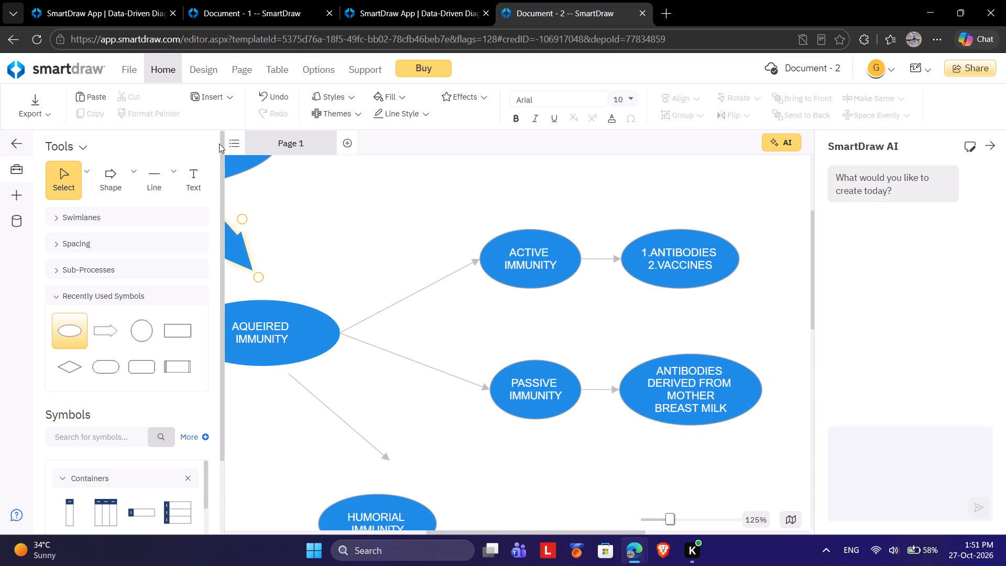
Number the text in the "ANTIBODIES DERIVED FROM MOTHER" ellipse, adding "1." before "ANTIBODIES" and "2." before "BREAST MILK".
{"action": "left_click", "coordinate": [187, 167]}
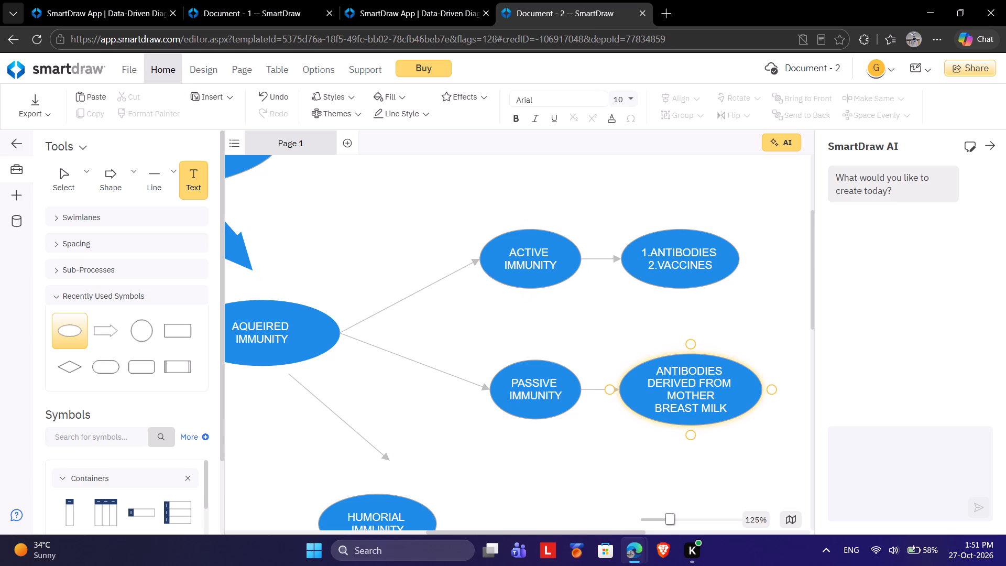
{"action": "left_click", "coordinate": [654, 369]}
{"action": "key", "text": "1"}
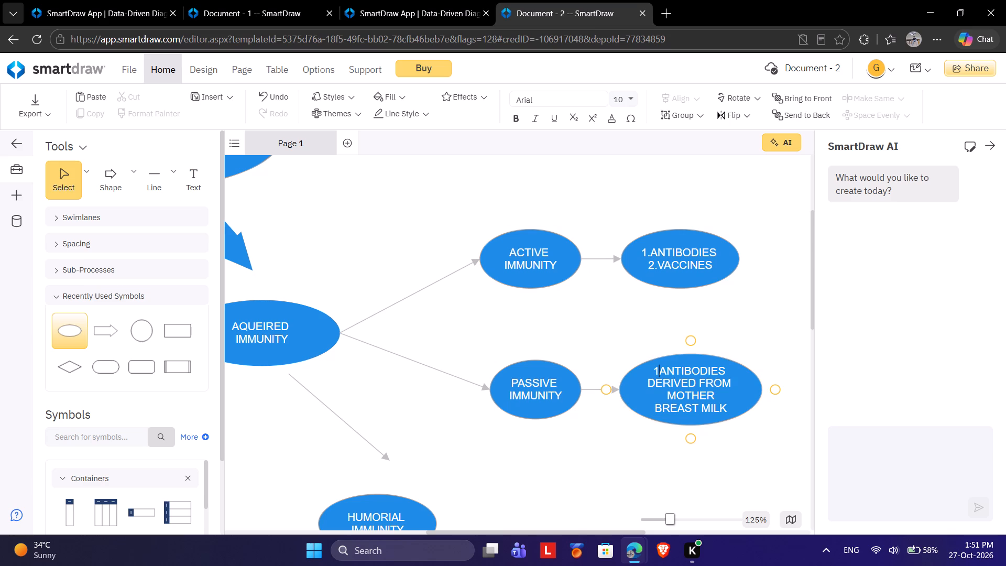
{"action": "key", "text": "period"}
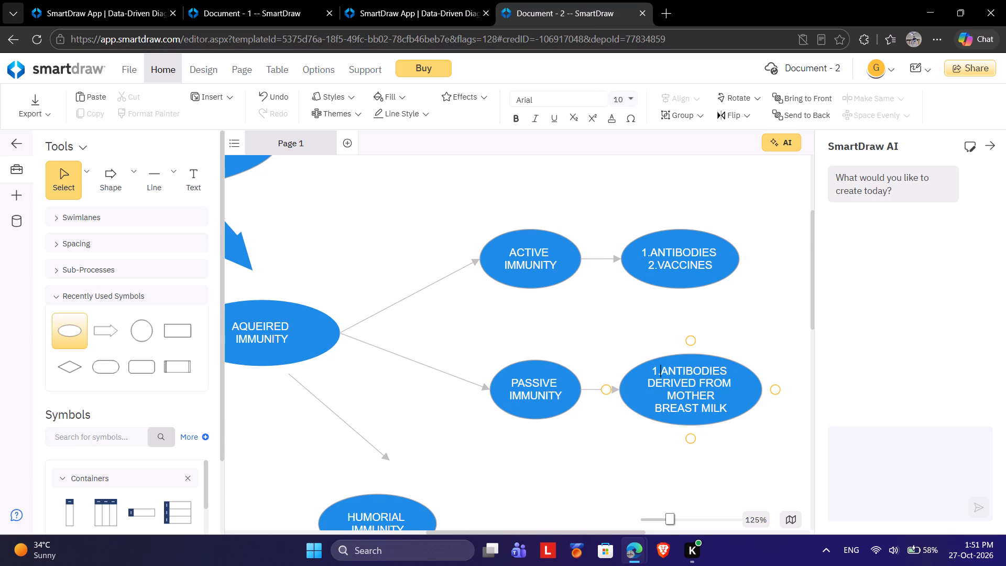
{"action": "left_click", "coordinate": [652, 410]}
{"action": "key", "text": "3"}
{"action": "key", "text": "BackSpace"}
{"action": "key", "text": "2"}
{"action": "key", "text": "period"}
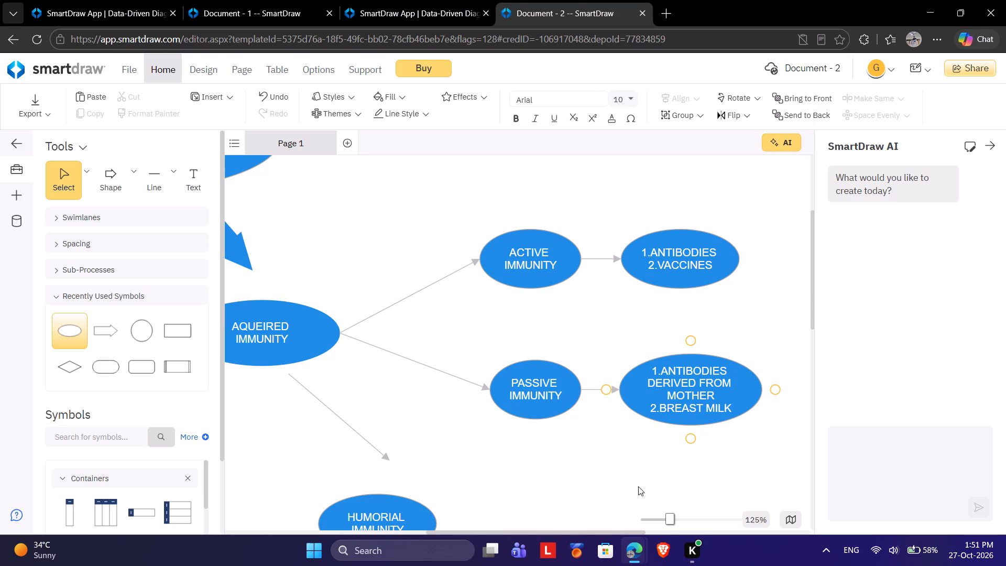
{"action": "left_click", "coordinate": [615, 443]}
Draw a short diagonal connector arrow up and rightward from the top of "ACTIVE IMMUNITY" and attach a blank rectangle to its end.
{"action": "scroll", "coordinate": [615, 443], "scroll_direction": "left", "scroll_amount": 2}
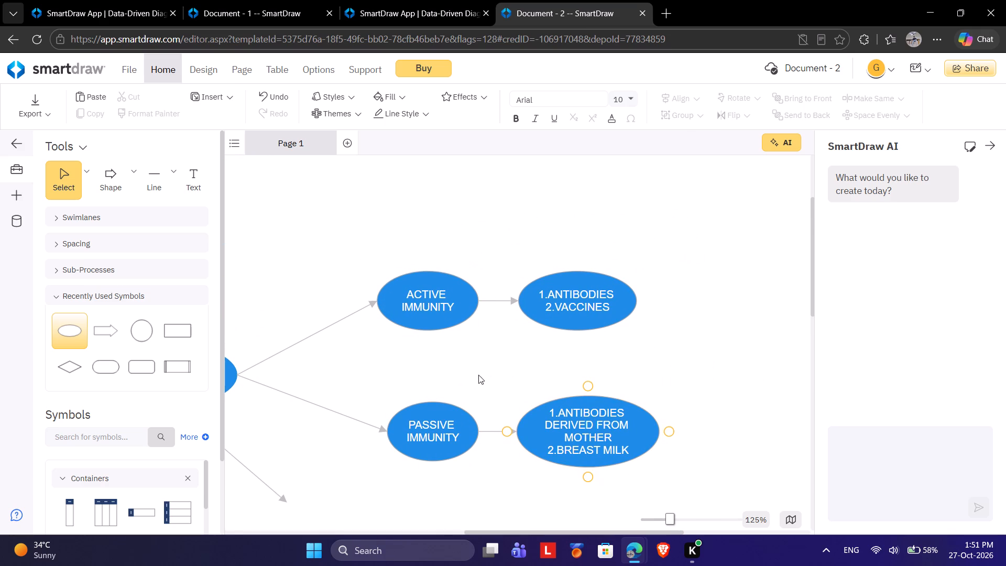
{"action": "left_click_drag", "start_coordinate": [429, 260], "coordinate": [433, 254]}
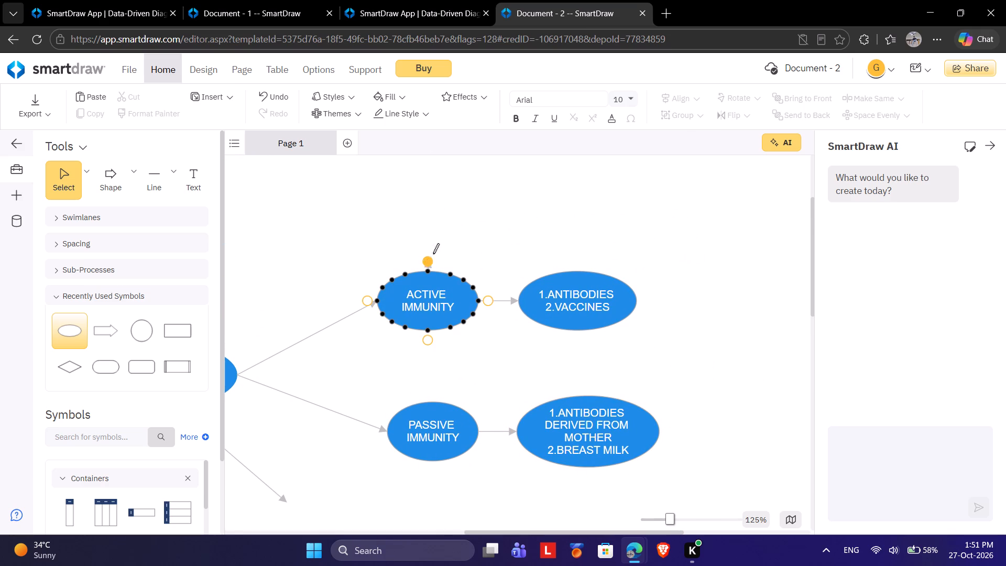
{"action": "left_click_drag", "start_coordinate": [433, 254], "coordinate": [473, 226]}
{"action": "left_click", "coordinate": [578, 258]}
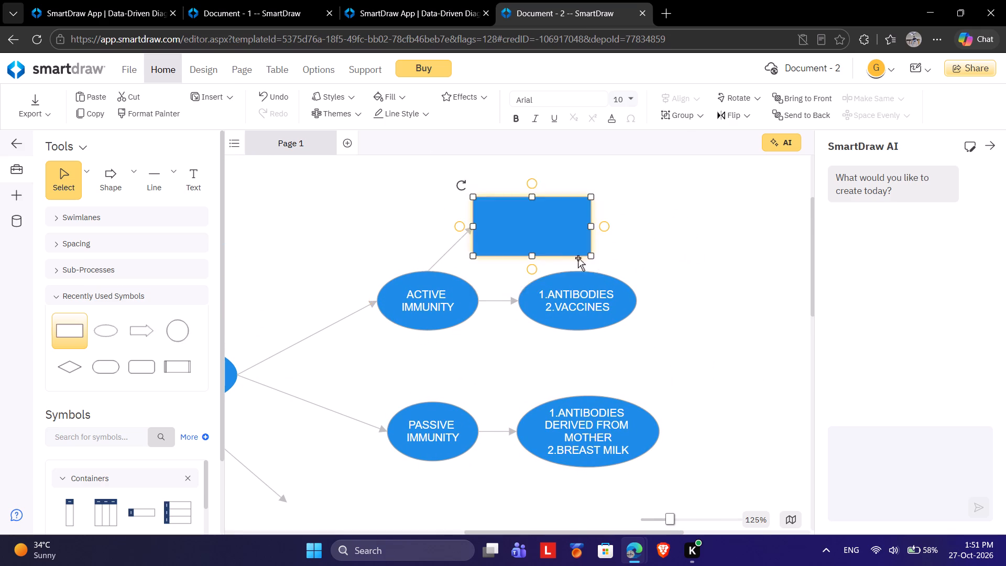
Label the blank rectangle above "ACTIVE IMMUNITY" with "GIVE EFFECT BY THE FORMATION OF THE NEW ANTIBODIES THATS WHY TAKE MORE TIME FOR THE ACTION".
{"action": "left_click", "coordinate": [550, 230]}
{"action": "left_click", "coordinate": [196, 193]}
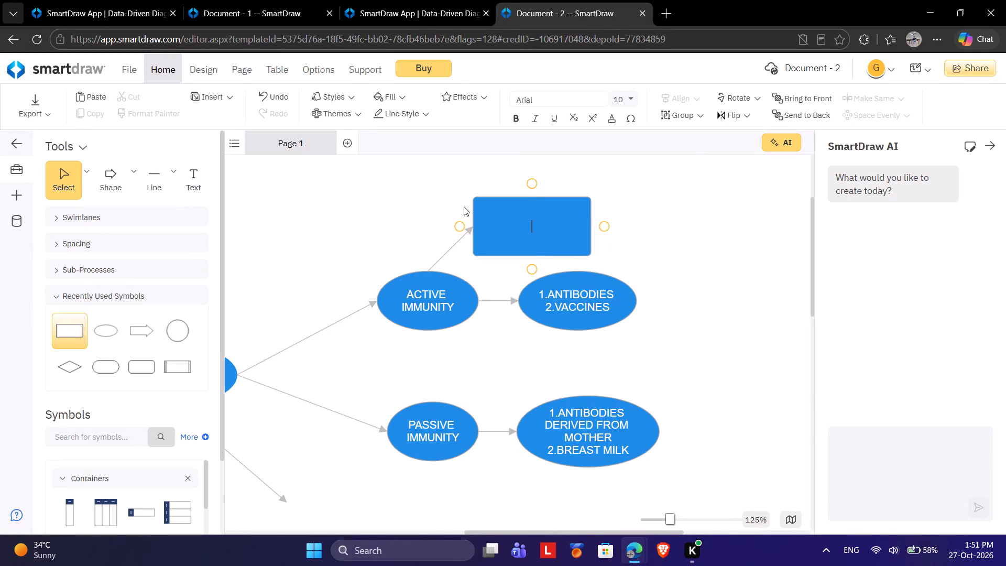
{"action": "type", "text": "GIVE F"}
{"action": "key", "text": "BackSpace"}
{"action": "type", "text": "EFFECT BY THE FORMATION OF THE NEW ANTI"}
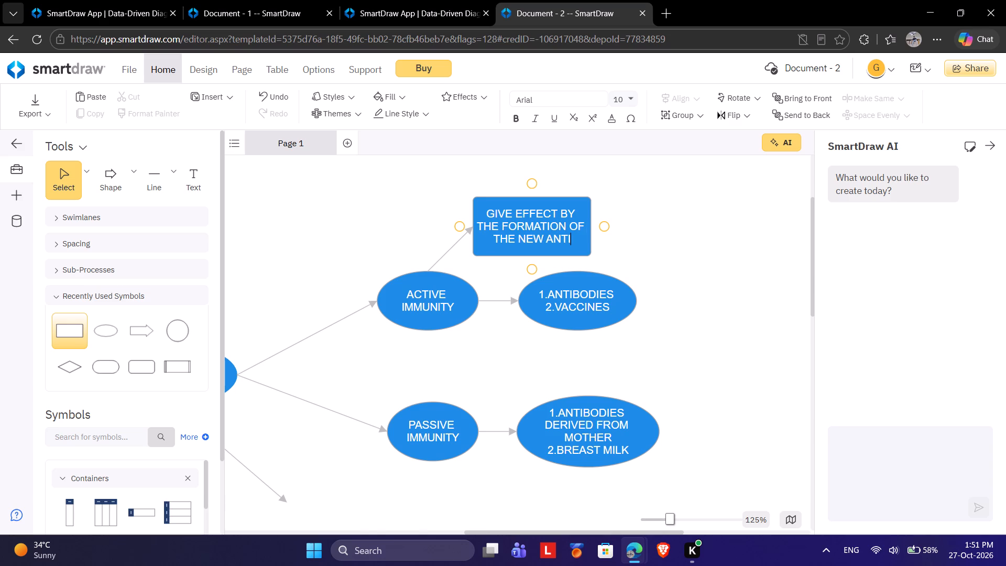
{"action": "type", "text": "BOS"}
{"action": "key", "text": "BackSpace"}
{"action": "type", "text": "DIES THATS WHY TAKE MORE TIME FOR THE ACTI"}
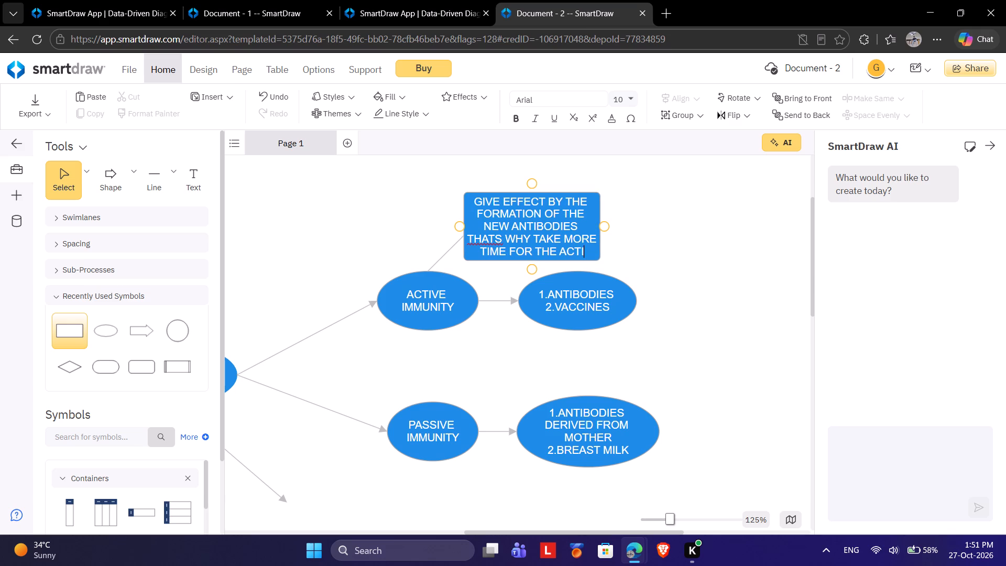
{"action": "type", "text": "ON"}
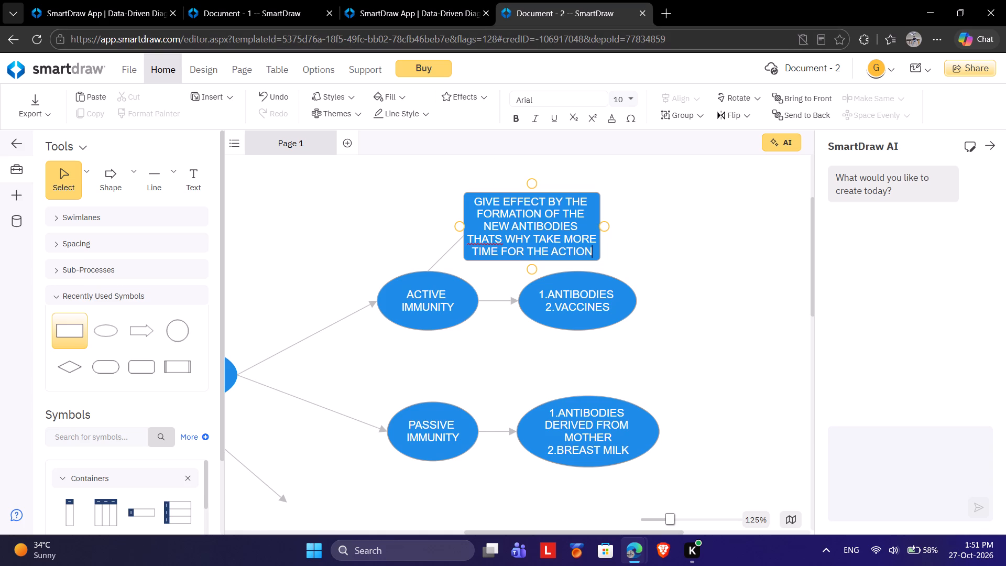
Move the labelled rectangle above "ACTIVE IMMUNITY" slightly upward, away from the "1.ANTIBODIES 2.VACCINES" ellipse.
{"action": "left_click_drag", "start_coordinate": [568, 216], "coordinate": [568, 211]}
{"action": "left_click", "coordinate": [462, 209]}
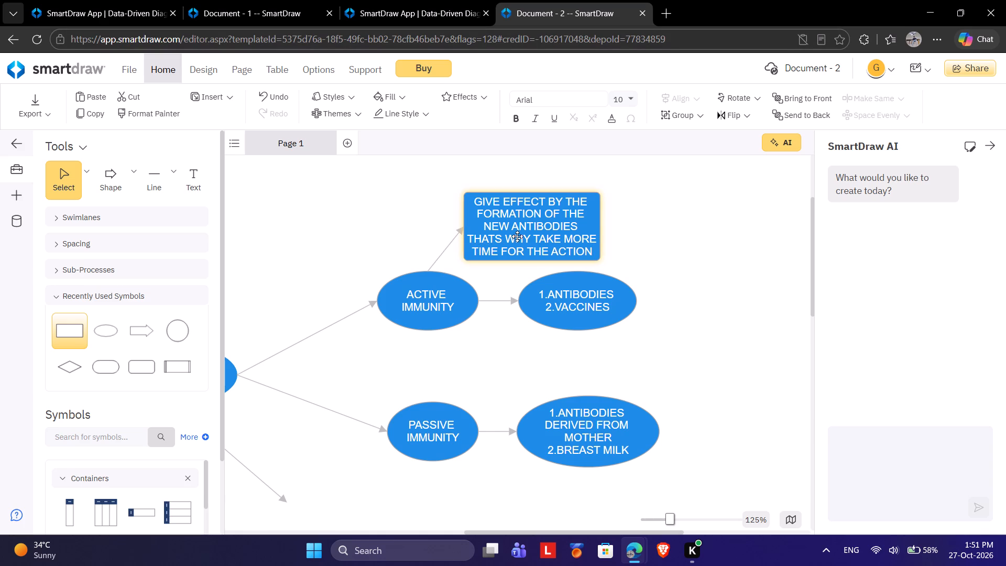
{"action": "left_click_drag", "start_coordinate": [518, 238], "coordinate": [517, 224]}
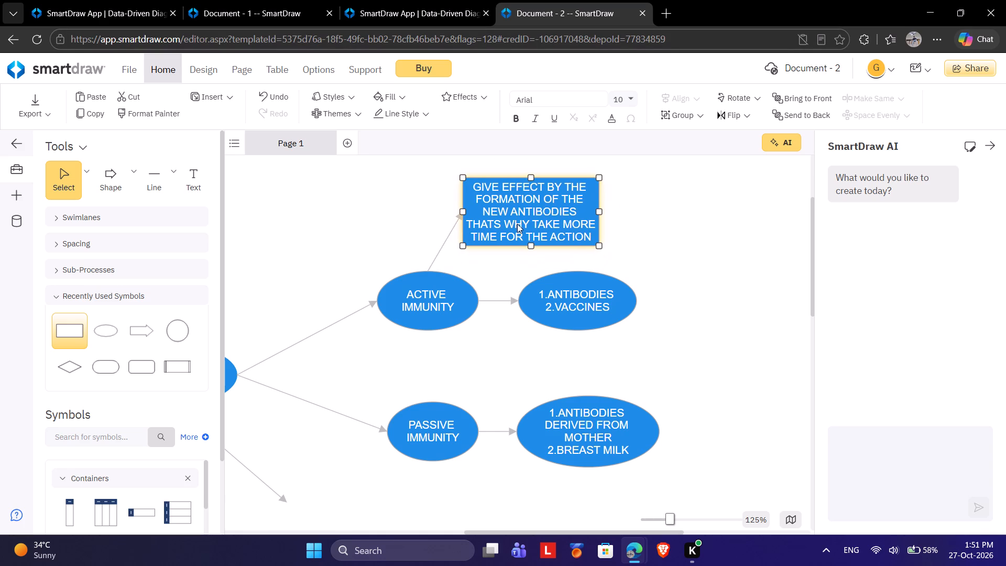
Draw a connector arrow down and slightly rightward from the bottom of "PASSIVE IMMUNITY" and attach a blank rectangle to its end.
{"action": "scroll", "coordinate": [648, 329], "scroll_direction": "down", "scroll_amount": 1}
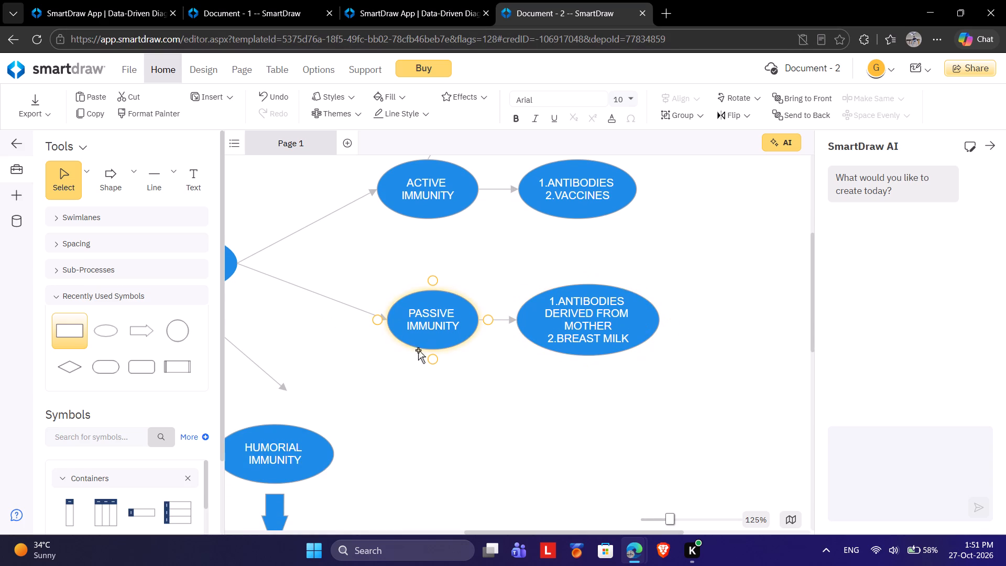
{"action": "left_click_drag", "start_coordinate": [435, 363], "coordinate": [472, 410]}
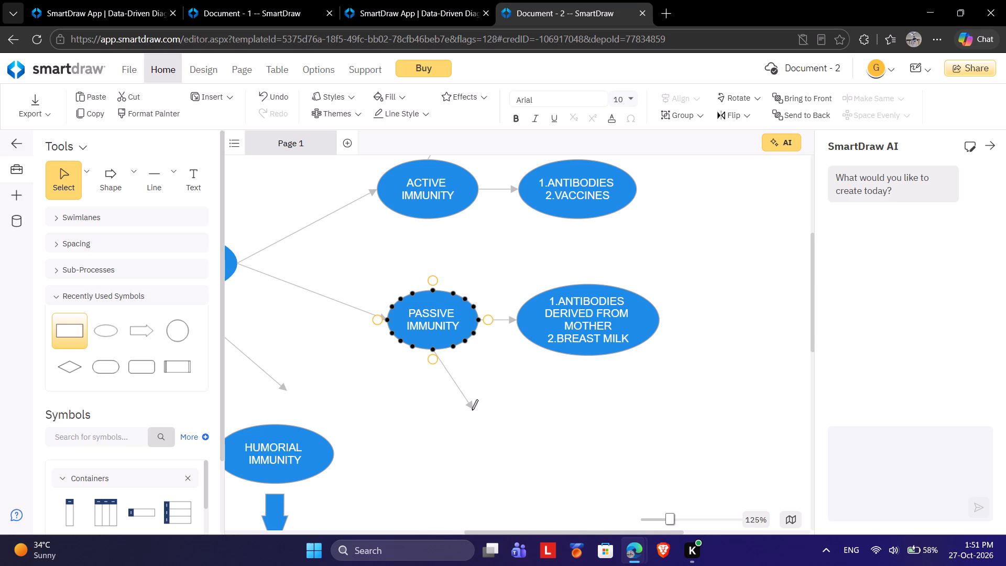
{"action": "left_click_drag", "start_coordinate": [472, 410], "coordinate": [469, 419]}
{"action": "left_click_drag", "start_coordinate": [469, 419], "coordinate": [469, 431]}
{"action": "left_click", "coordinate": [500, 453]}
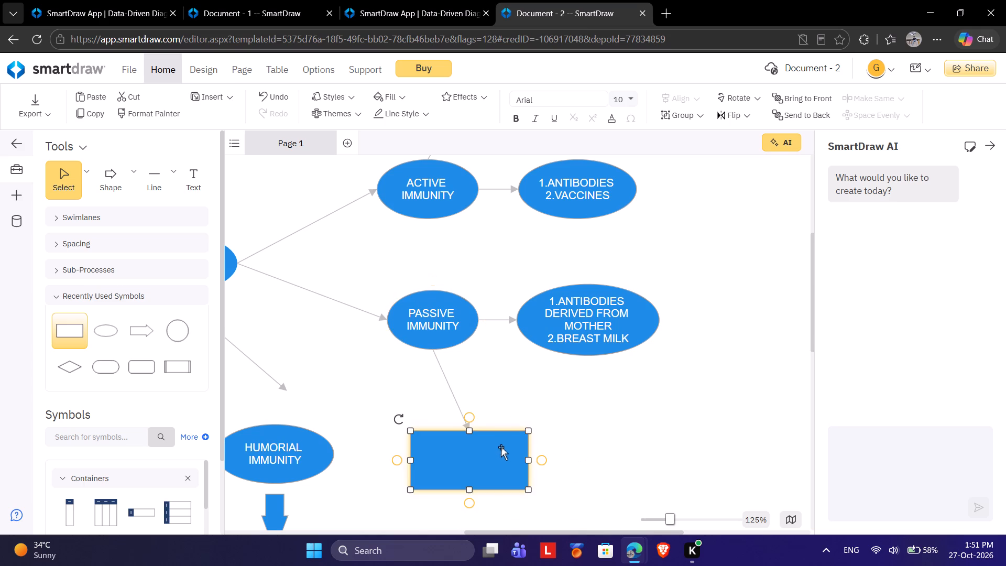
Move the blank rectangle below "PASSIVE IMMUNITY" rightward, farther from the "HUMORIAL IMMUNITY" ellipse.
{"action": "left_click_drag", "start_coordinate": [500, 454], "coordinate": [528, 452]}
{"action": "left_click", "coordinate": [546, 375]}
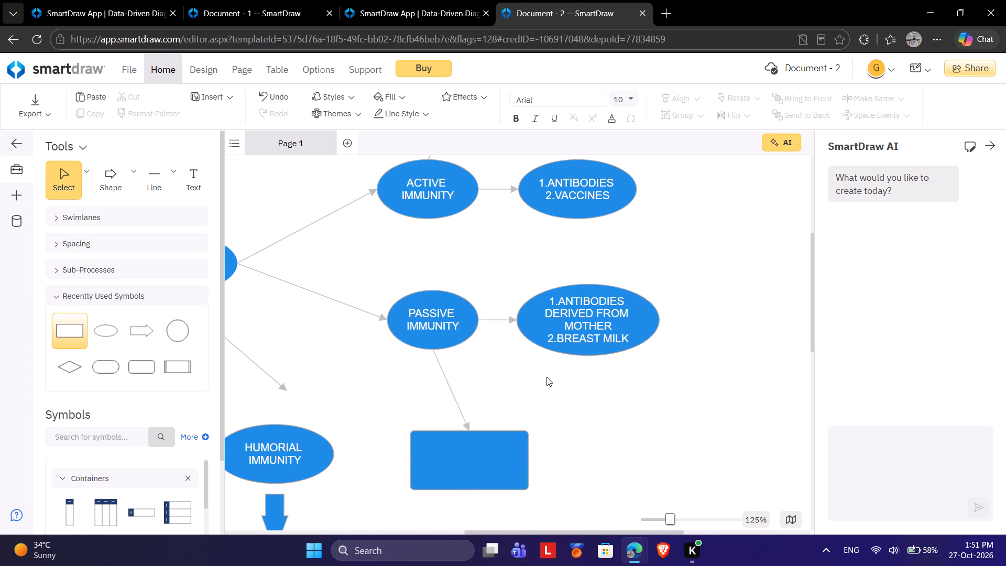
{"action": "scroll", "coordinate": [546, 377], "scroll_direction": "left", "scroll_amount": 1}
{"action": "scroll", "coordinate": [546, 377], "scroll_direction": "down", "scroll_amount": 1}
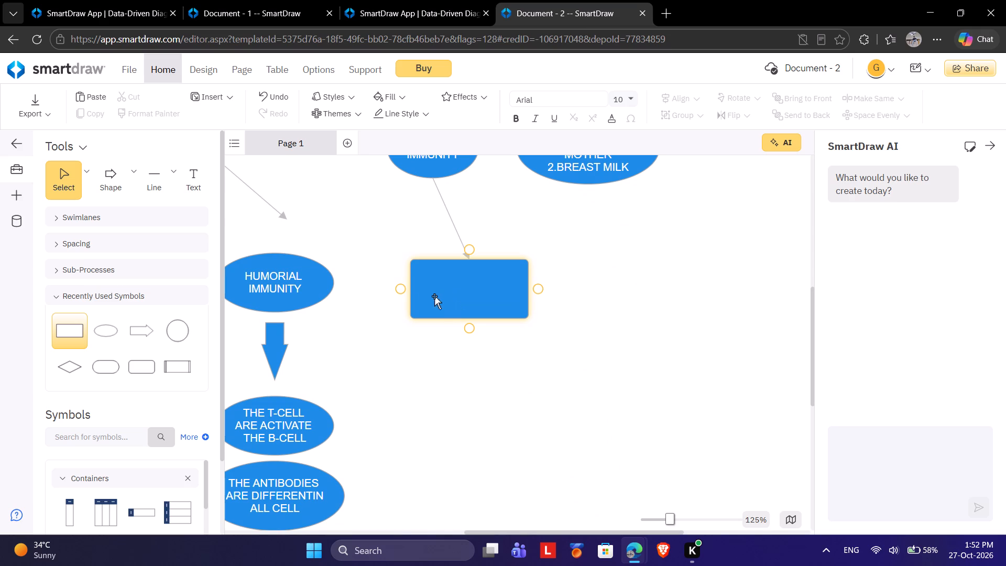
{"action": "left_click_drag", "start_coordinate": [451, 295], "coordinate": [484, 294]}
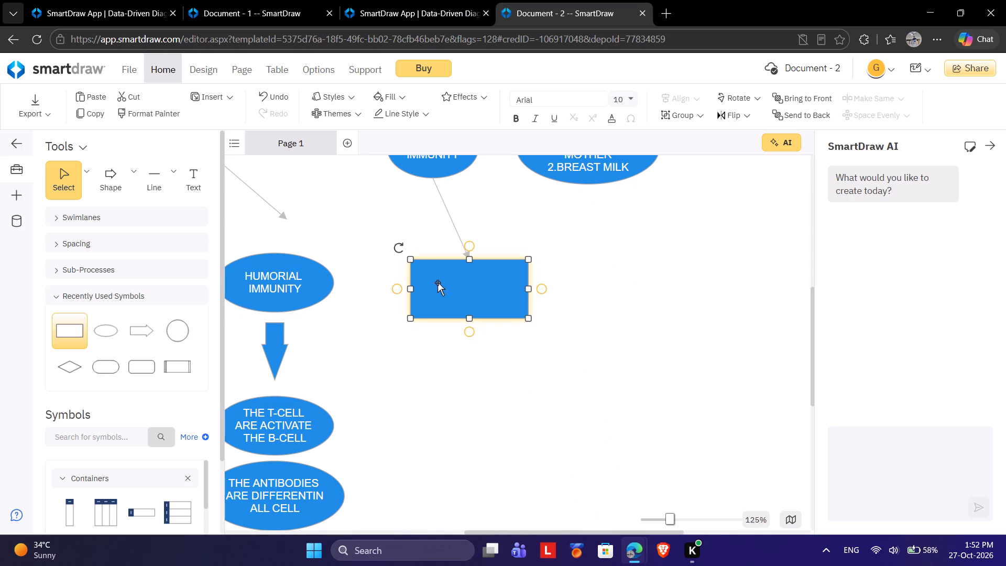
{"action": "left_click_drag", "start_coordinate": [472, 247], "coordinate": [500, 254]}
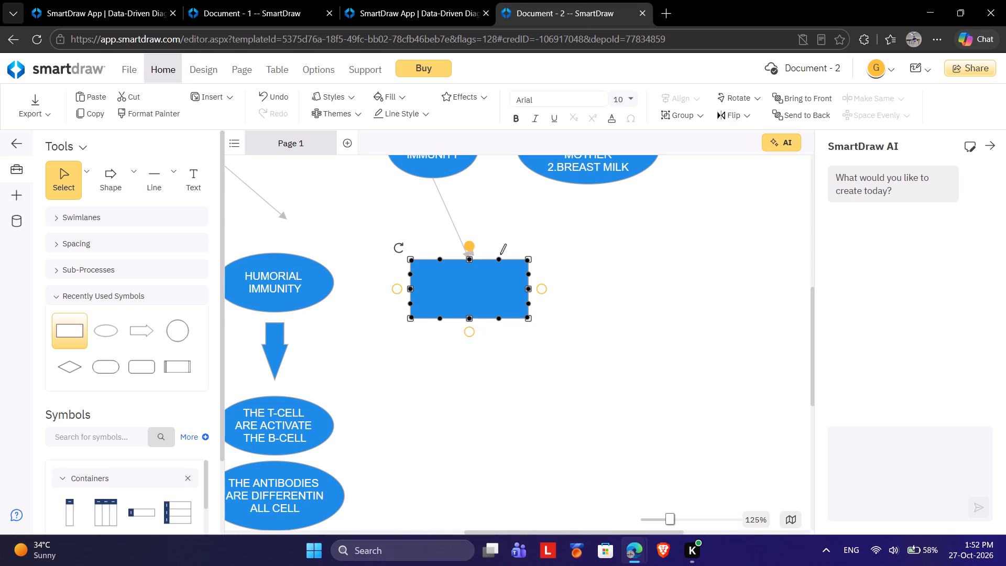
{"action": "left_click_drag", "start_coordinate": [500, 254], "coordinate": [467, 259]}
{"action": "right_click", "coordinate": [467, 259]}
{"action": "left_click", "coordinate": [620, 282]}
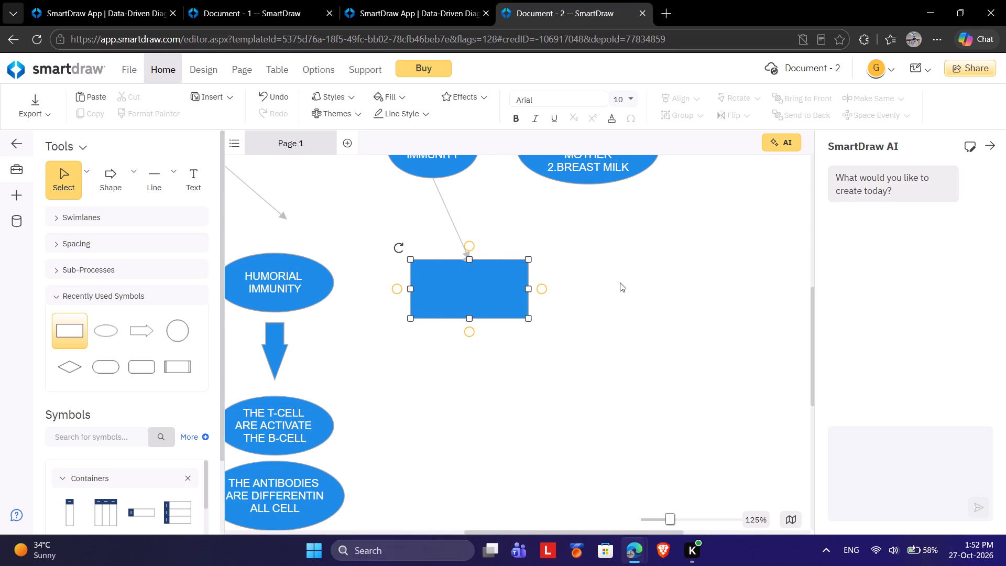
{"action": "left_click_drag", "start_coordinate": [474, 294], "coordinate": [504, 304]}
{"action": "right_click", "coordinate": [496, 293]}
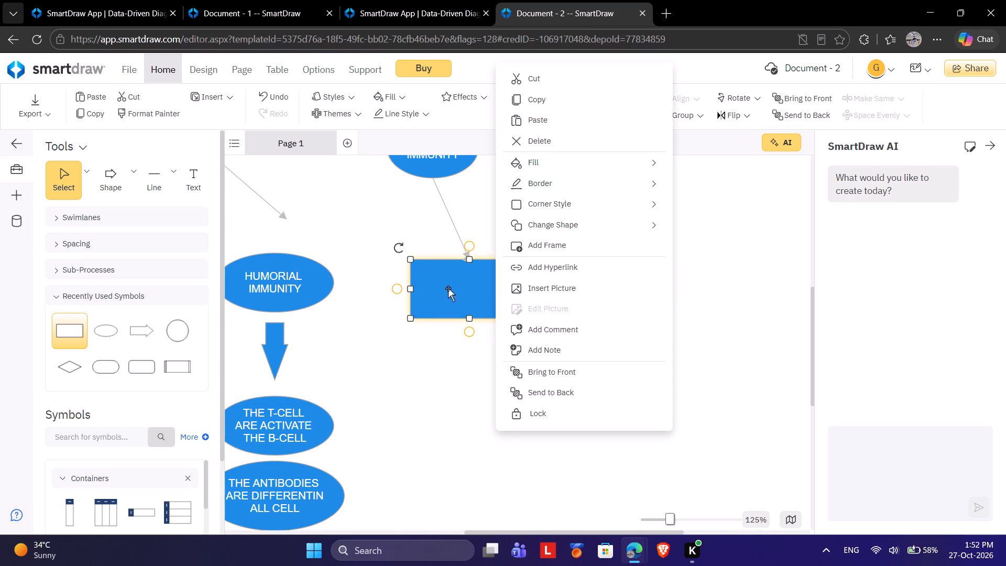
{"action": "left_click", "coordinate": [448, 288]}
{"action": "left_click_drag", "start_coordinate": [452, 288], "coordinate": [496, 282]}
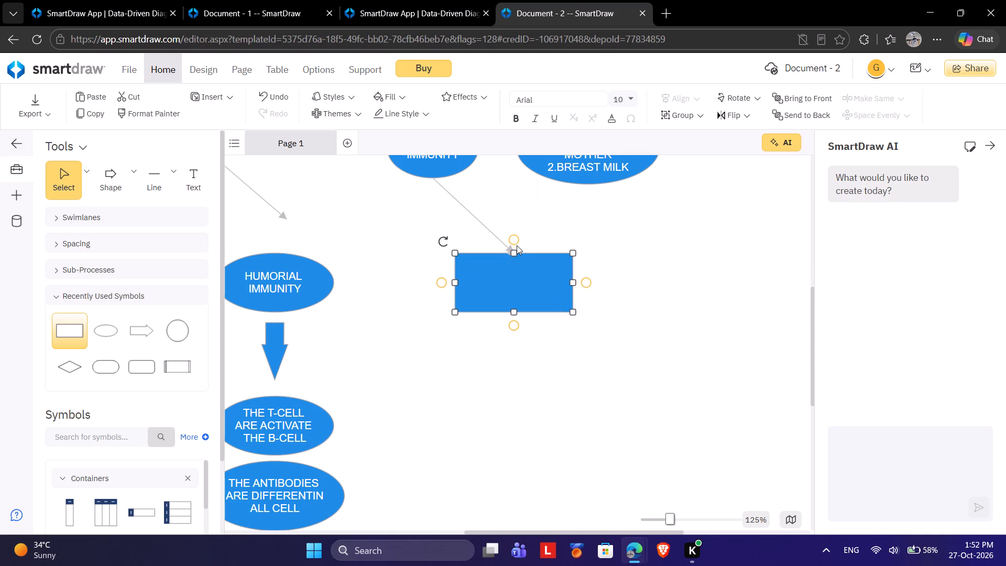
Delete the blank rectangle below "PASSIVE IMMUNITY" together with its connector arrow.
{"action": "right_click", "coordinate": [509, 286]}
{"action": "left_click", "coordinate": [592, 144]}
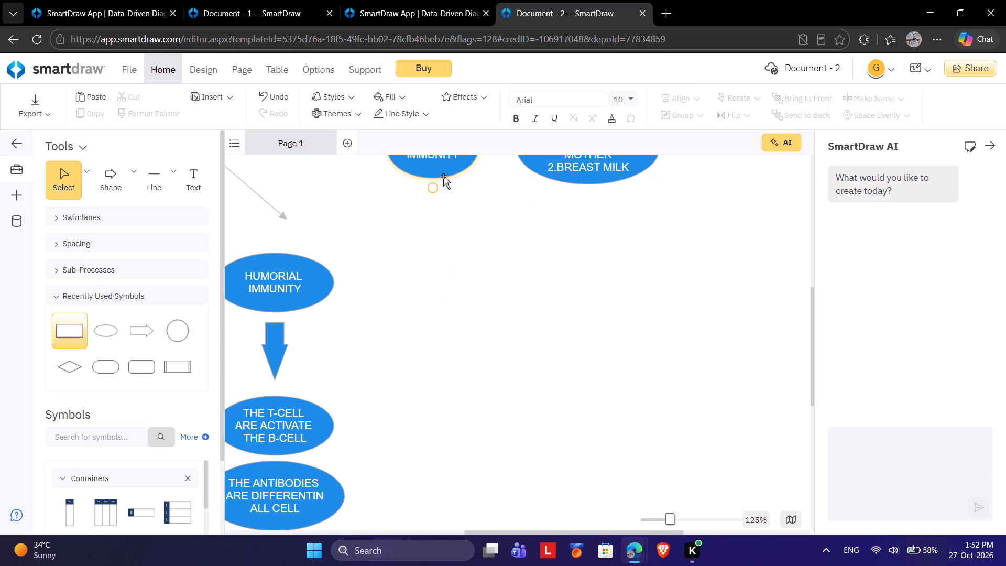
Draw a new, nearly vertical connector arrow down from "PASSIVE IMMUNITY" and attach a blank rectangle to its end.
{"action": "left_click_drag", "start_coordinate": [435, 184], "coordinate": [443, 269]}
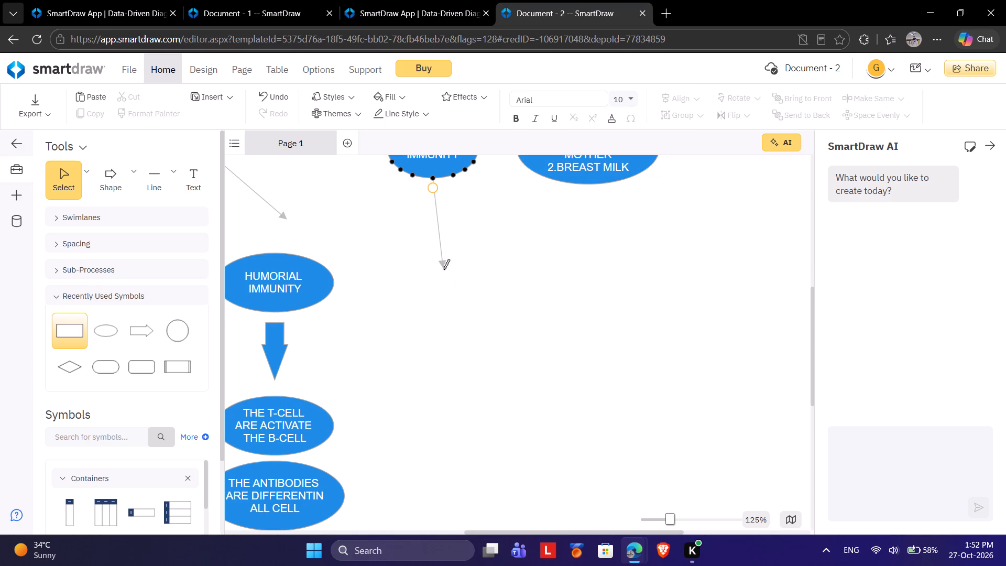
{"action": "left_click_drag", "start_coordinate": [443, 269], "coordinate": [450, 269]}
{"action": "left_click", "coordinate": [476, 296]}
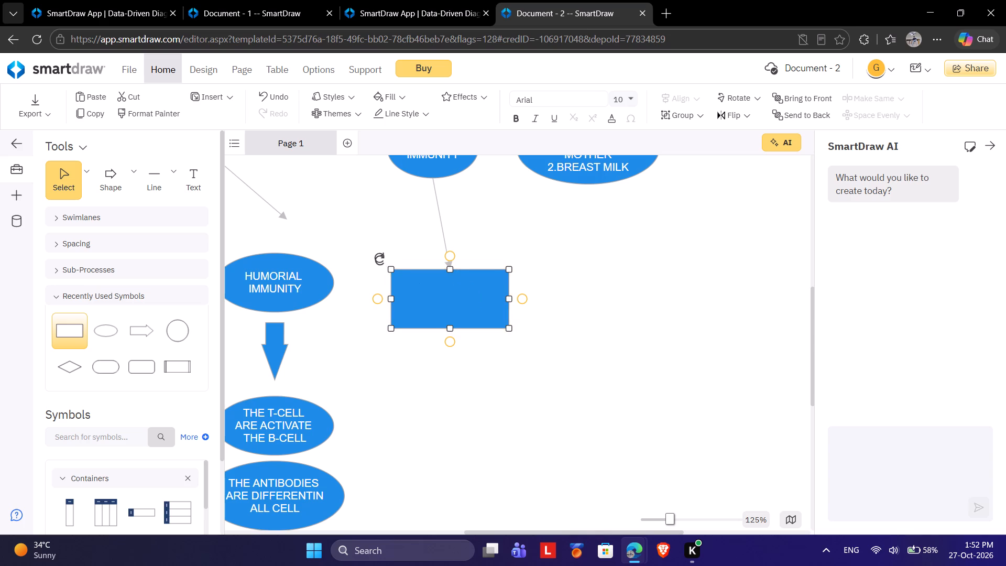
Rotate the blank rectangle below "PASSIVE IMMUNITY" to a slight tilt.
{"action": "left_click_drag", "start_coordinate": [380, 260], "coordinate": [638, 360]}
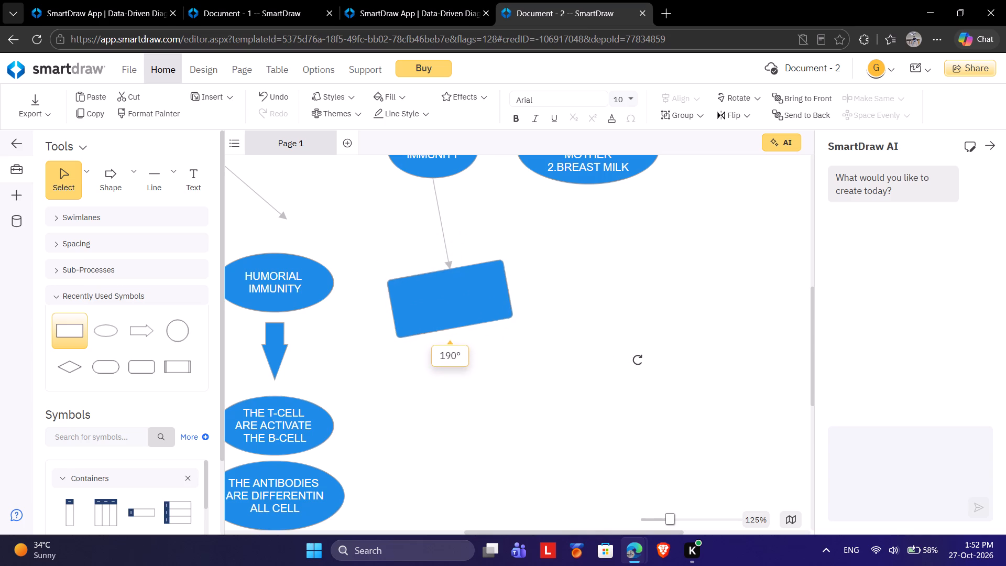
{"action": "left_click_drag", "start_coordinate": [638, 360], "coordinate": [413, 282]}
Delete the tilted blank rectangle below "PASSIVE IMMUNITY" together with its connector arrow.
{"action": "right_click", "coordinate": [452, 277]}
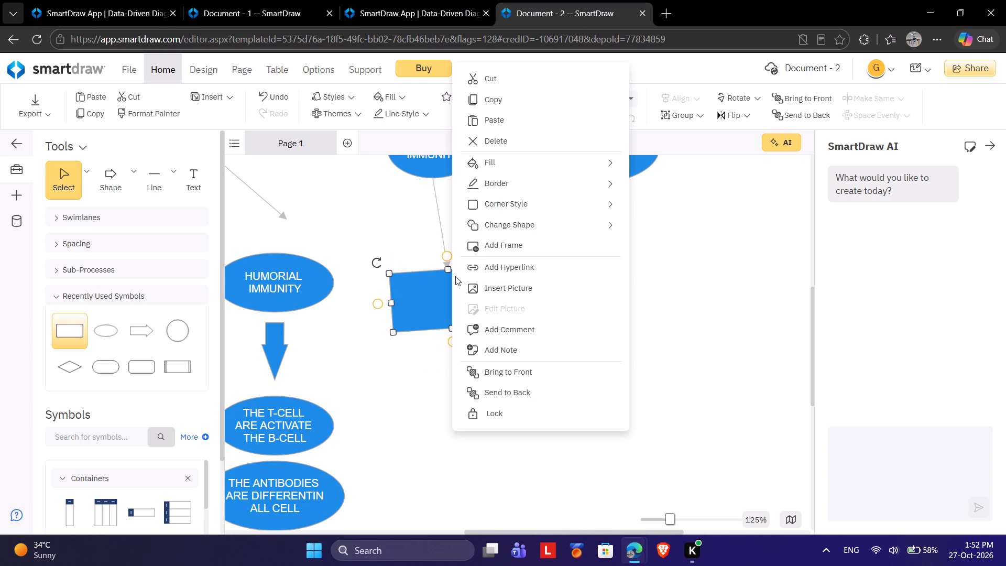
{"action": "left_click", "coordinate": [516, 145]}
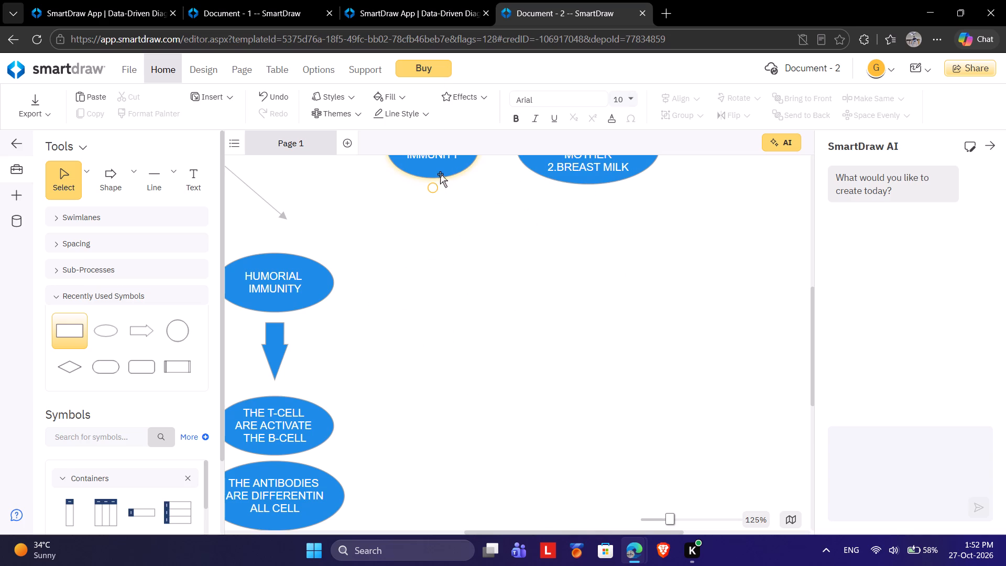
Draw a connector arrow down and rightward from "PASSIVE IMMUNITY" and place a separate blank rectangle with the Shape tool at its tip.
{"action": "left_click_drag", "start_coordinate": [432, 190], "coordinate": [453, 257]}
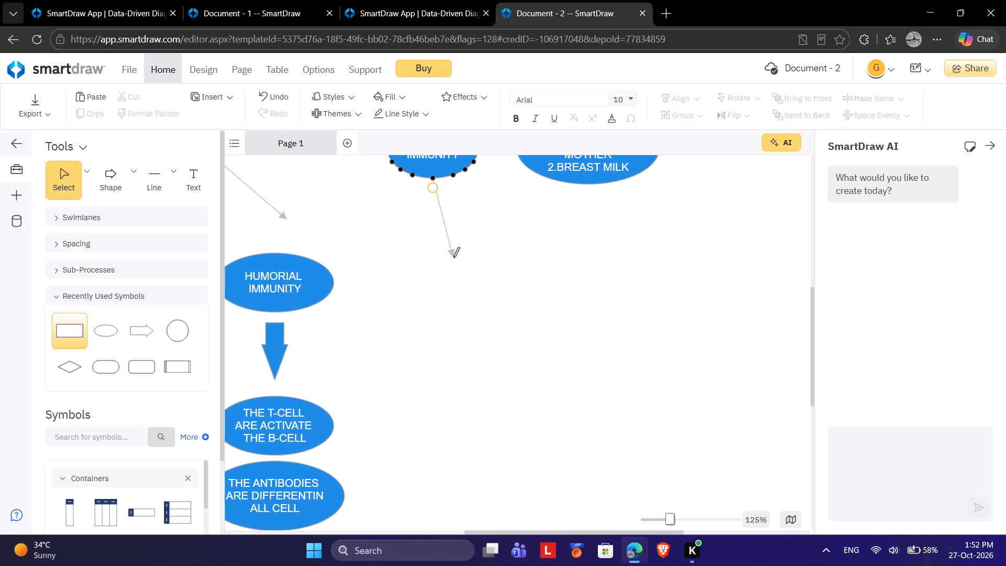
{"action": "left_click_drag", "start_coordinate": [453, 257], "coordinate": [466, 295]}
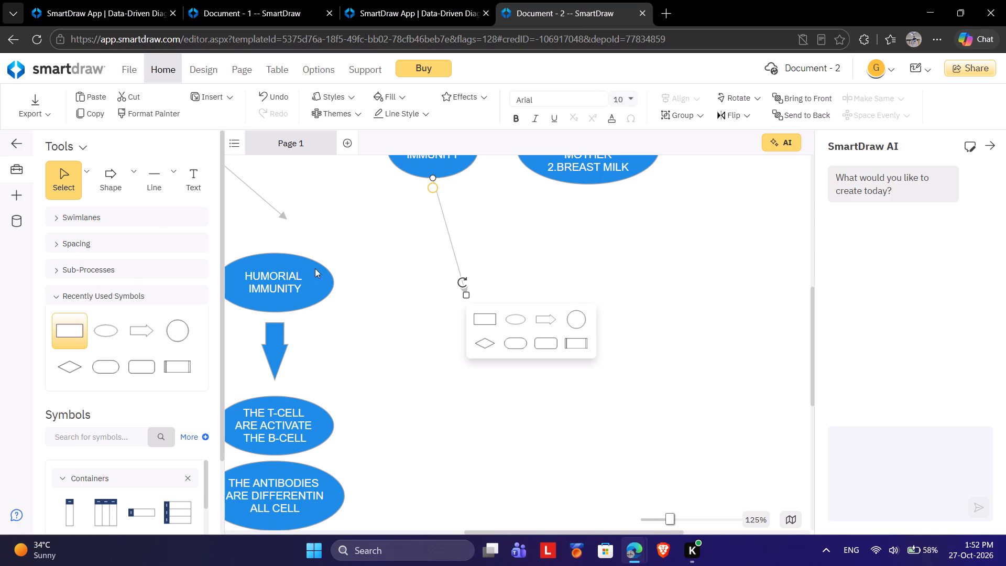
{"action": "left_click", "coordinate": [130, 190]}
{"action": "left_click", "coordinate": [156, 233]}
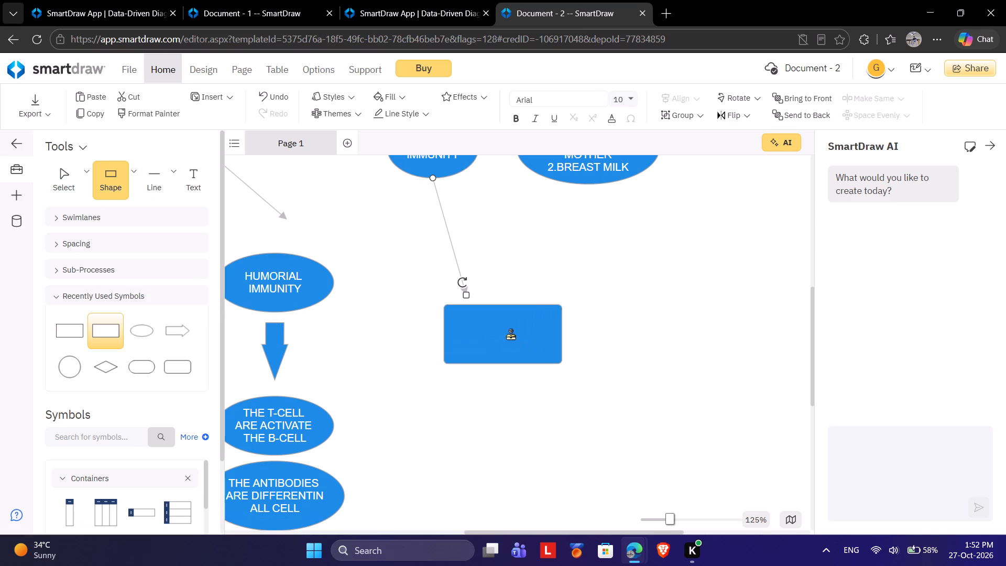
{"action": "left_click", "coordinate": [522, 327]}
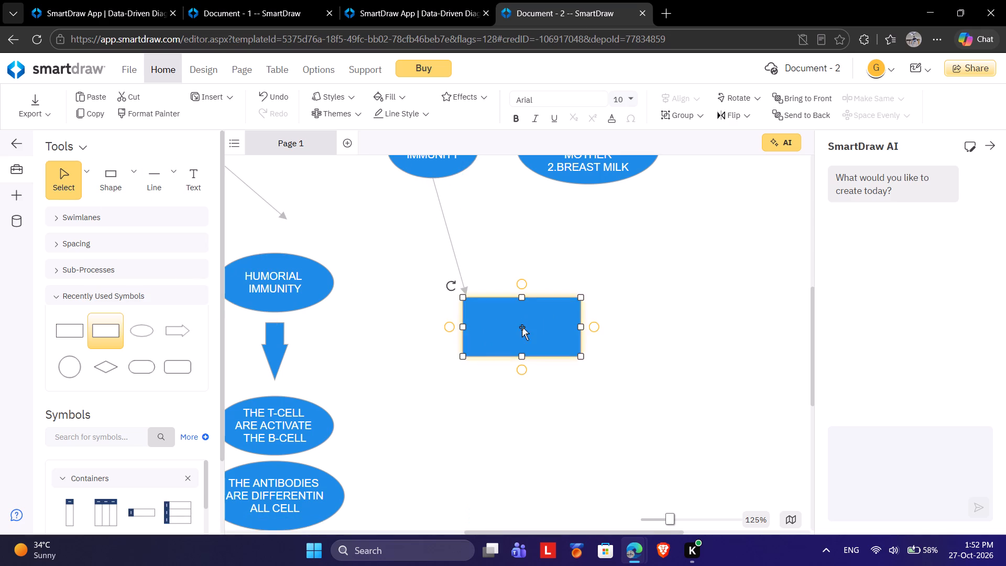
Shorten the connector arrow below "PASSIVE IMMUNITY" and move the blank rectangle up to the arrow's tip.
{"action": "left_click", "coordinate": [621, 297]}
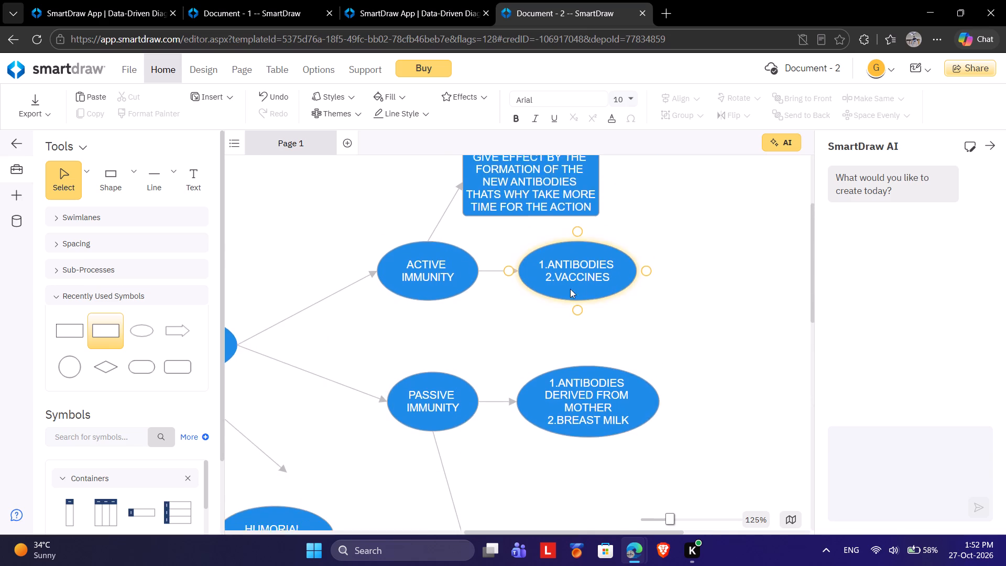
{"action": "left_click", "coordinate": [474, 459]}
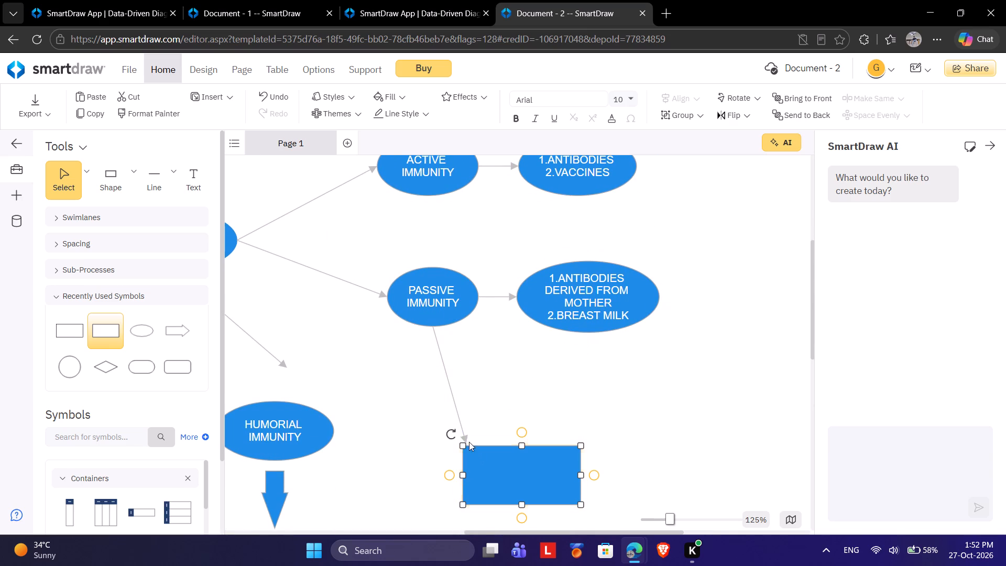
{"action": "left_click_drag", "start_coordinate": [463, 440], "coordinate": [462, 427]}
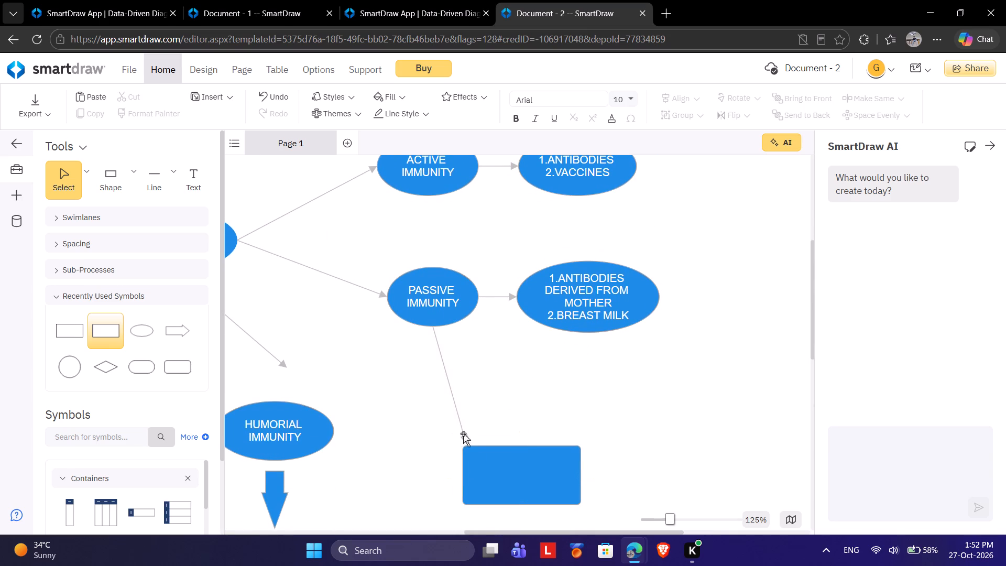
{"action": "left_click", "coordinate": [463, 437]}
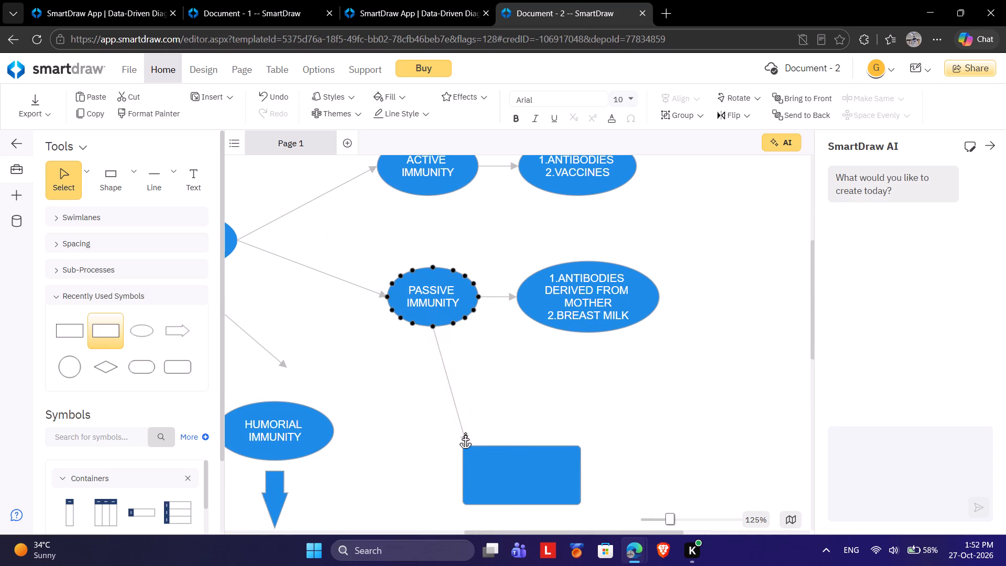
{"action": "left_click", "coordinate": [457, 414]}
{"action": "left_click_drag", "start_coordinate": [467, 442], "coordinate": [467, 433]}
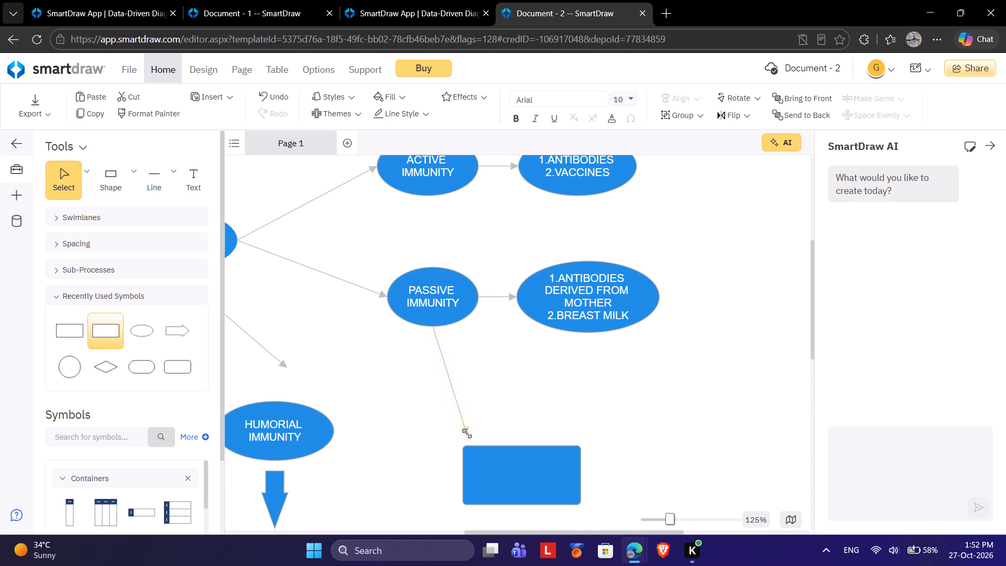
{"action": "left_click_drag", "start_coordinate": [467, 433], "coordinate": [465, 416]}
{"action": "left_click", "coordinate": [504, 472]}
{"action": "left_click_drag", "start_coordinate": [504, 472], "coordinate": [504, 453]}
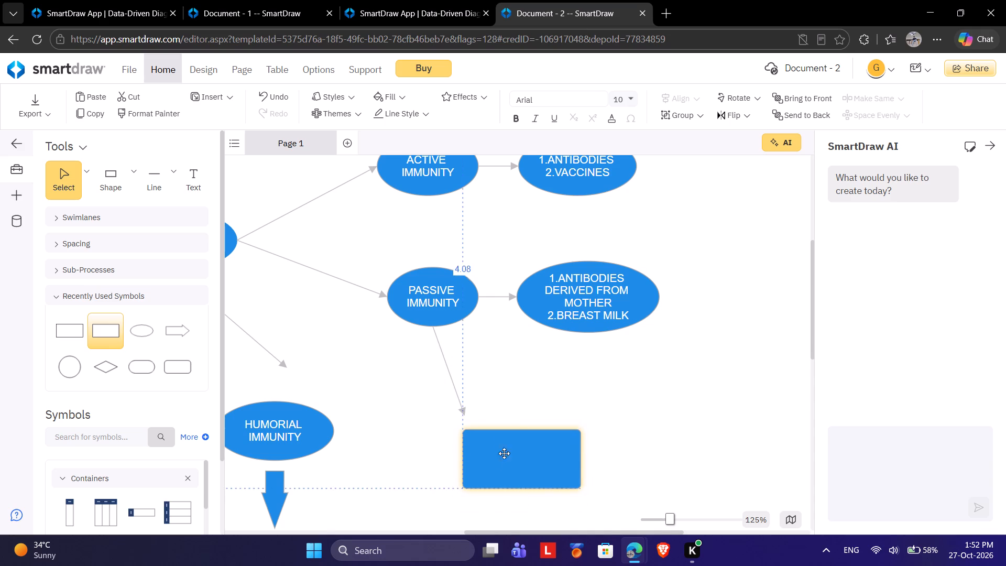
{"action": "left_click_drag", "start_coordinate": [504, 453], "coordinate": [506, 445]}
{"action": "left_click", "coordinate": [586, 407]}
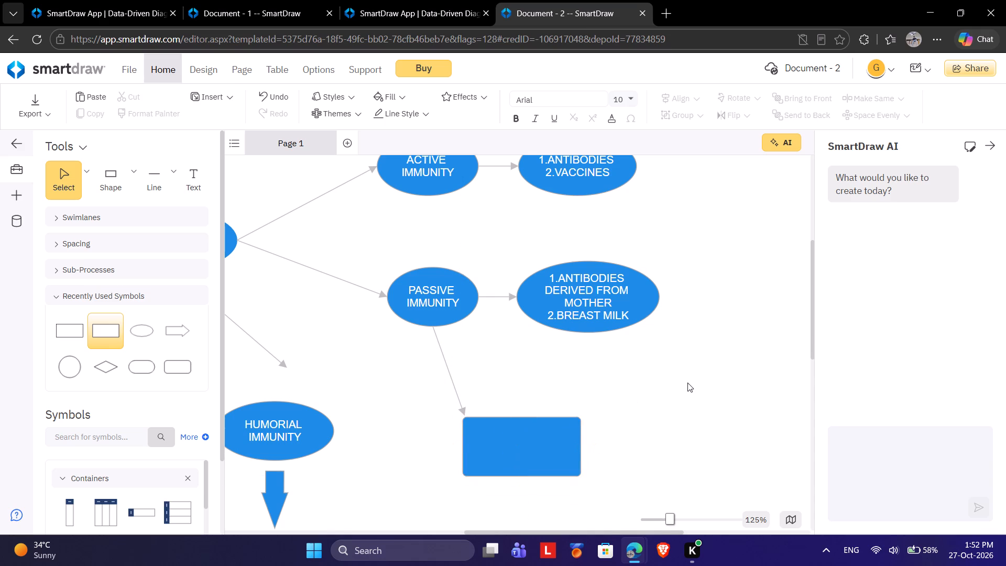
Enter "GIVE ACTION BY THE EXISTING ANTIBODIES OR THE INJECTED ANTIBOIDIES" in the blank rectangle below "PASSIVE IMMUNITY".
{"action": "scroll", "coordinate": [688, 383], "scroll_direction": "down", "scroll_amount": 1}
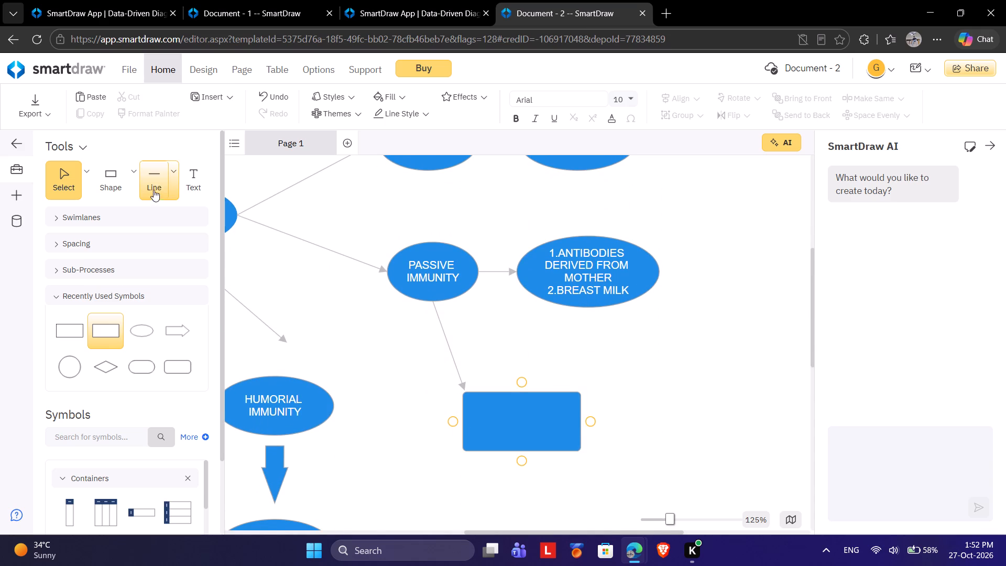
{"action": "left_click", "coordinate": [194, 187]}
{"action": "left_click", "coordinate": [480, 412]}
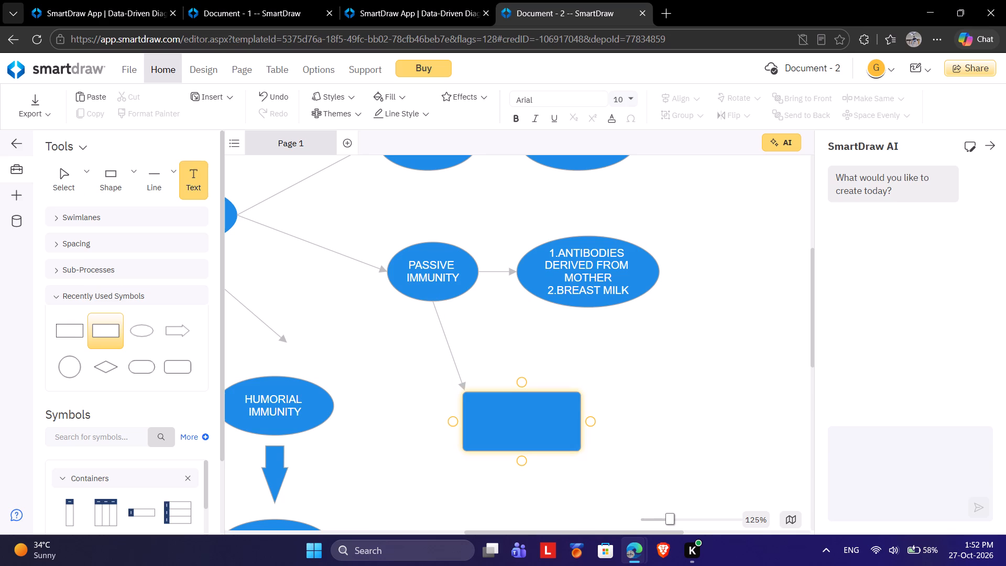
{"action": "left_click", "coordinate": [485, 405]}
{"action": "type", "text": "GIVE ACRI"}
{"action": "key", "text": "BackSpace"}
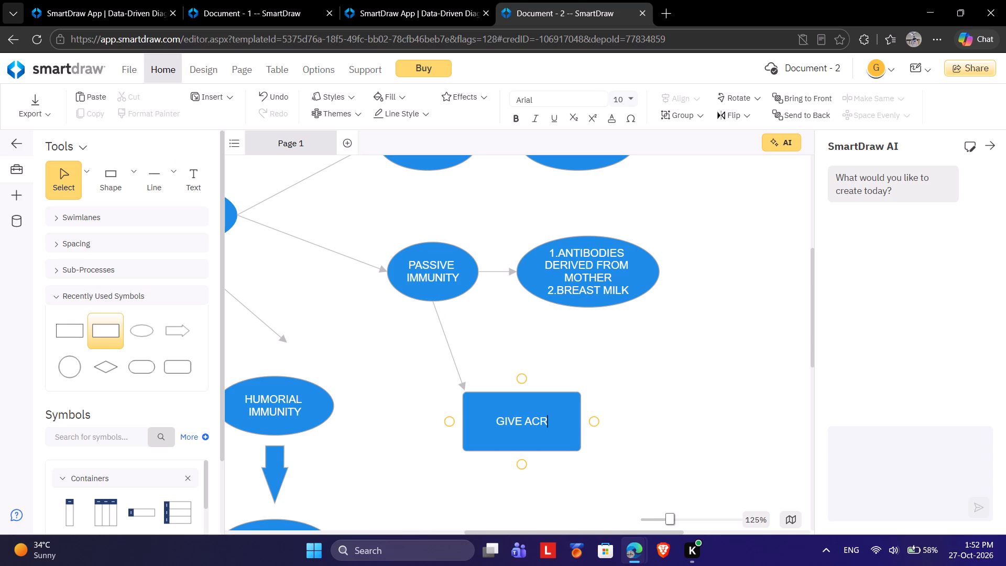
{"action": "type", "text": "=T"}
{"action": "key", "text": "BackSpace"}
{"action": "key", "text": "BackSpace"}
{"action": "key", "text": "BackSpace"}
{"action": "type", "text": "TION BY THE C"}
{"action": "key", "text": "BackSpace"}
{"action": "key", "text": "s"}
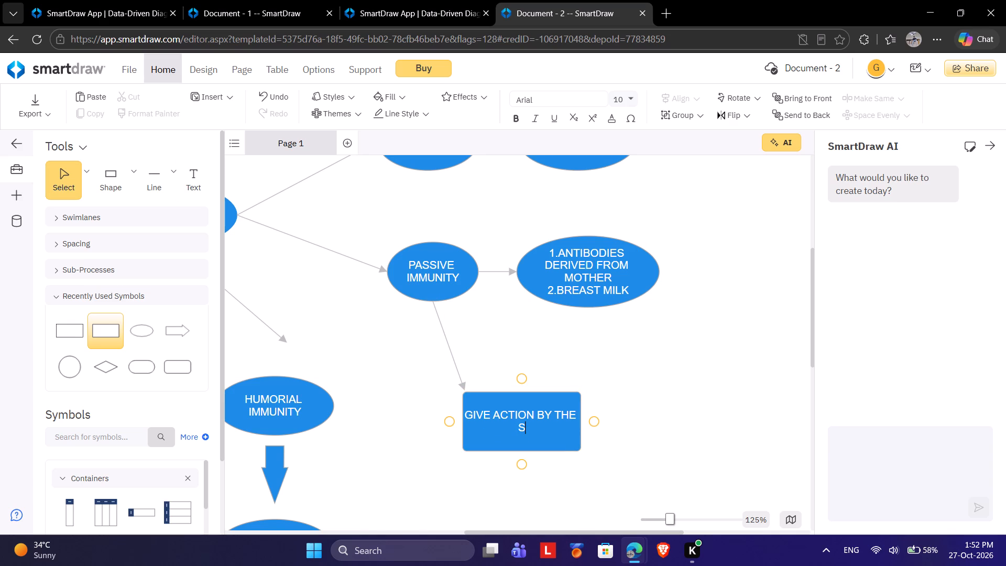
{"action": "key", "text": "BackSpace"}
{"action": "type", "text": "EXI"}
{"action": "type", "text": "STING T"}
{"action": "key", "text": "BackSpace"}
{"action": "type", "text": "ANTIBODIES -F"}
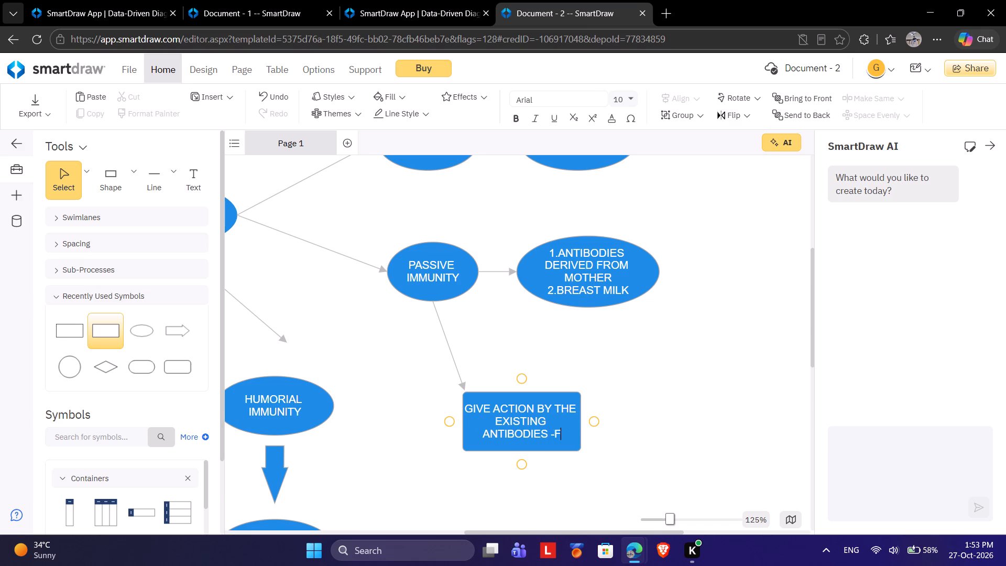
{"action": "key", "text": "BackSpace"}
{"action": "key", "text": "BackSpace"}
{"action": "type", "text": "OF"}
{"action": "key", "text": "BackSpace"}
{"action": "type", "text": "R"}
{"action": "key", "text": "space"}
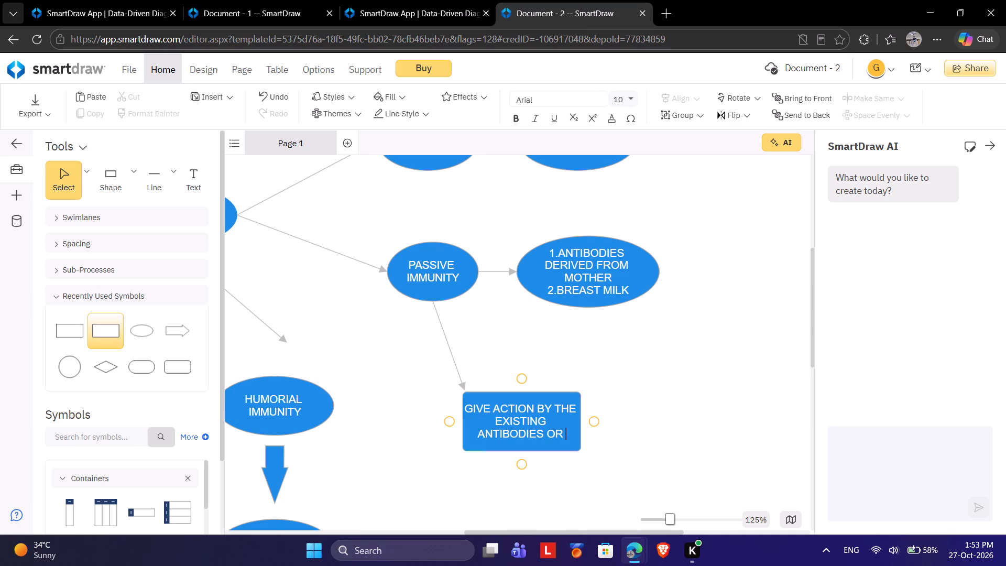
{"action": "type", "text": "THE"}
{"action": "key", "text": "space"}
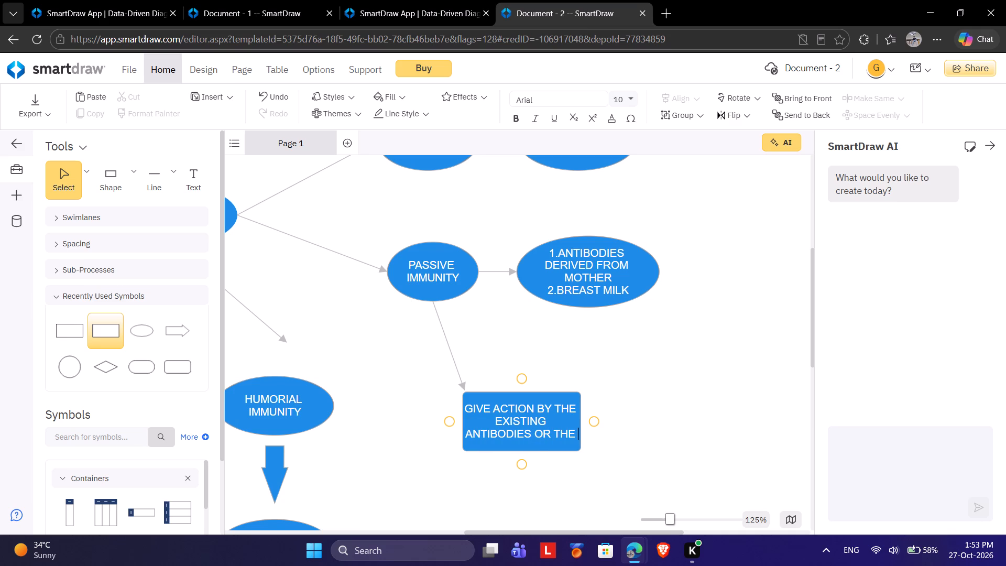
{"action": "type", "text": "ING"}
{"action": "key", "text": "BackSpace"}
{"action": "type", "text": "JECTES"}
{"action": "key", "text": "BackSpace"}
{"action": "type", "text": "D ANTIBOID"}
{"action": "key", "text": "BackSpace"}
{"action": "key", "text": "i"}
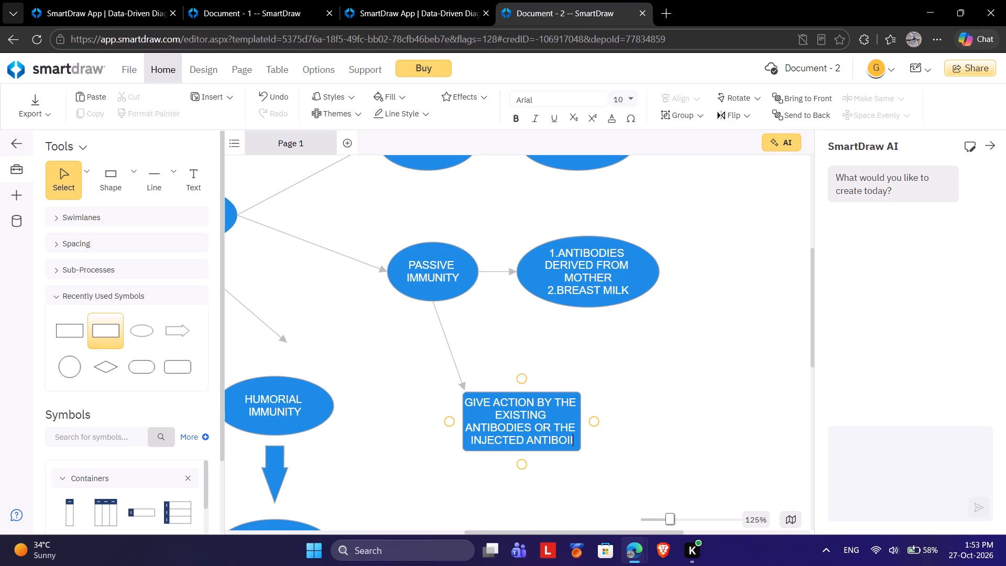
{"action": "key", "text": "BackSpace"}
{"action": "type", "text": "DIES"}
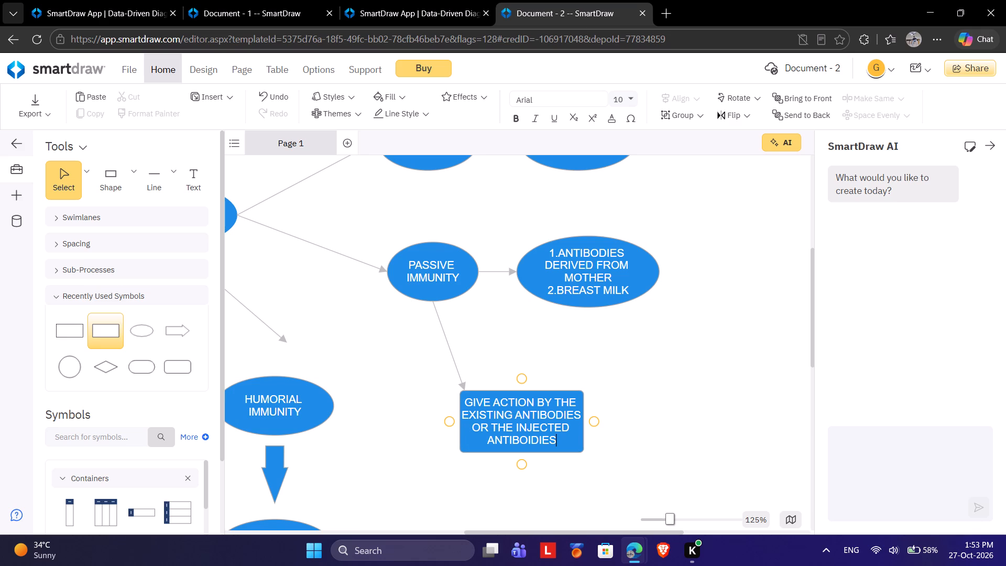
{"action": "left_click", "coordinate": [661, 318]}
Nudge the "1.ANTIBODIES 2.VACCINES" ellipse slightly away from "ACTIVE IMMUNITY" and connect a blank rectangle to it with a horizontal rightward arrow.
{"action": "scroll", "coordinate": [608, 362], "scroll_direction": "up", "scroll_amount": 1}
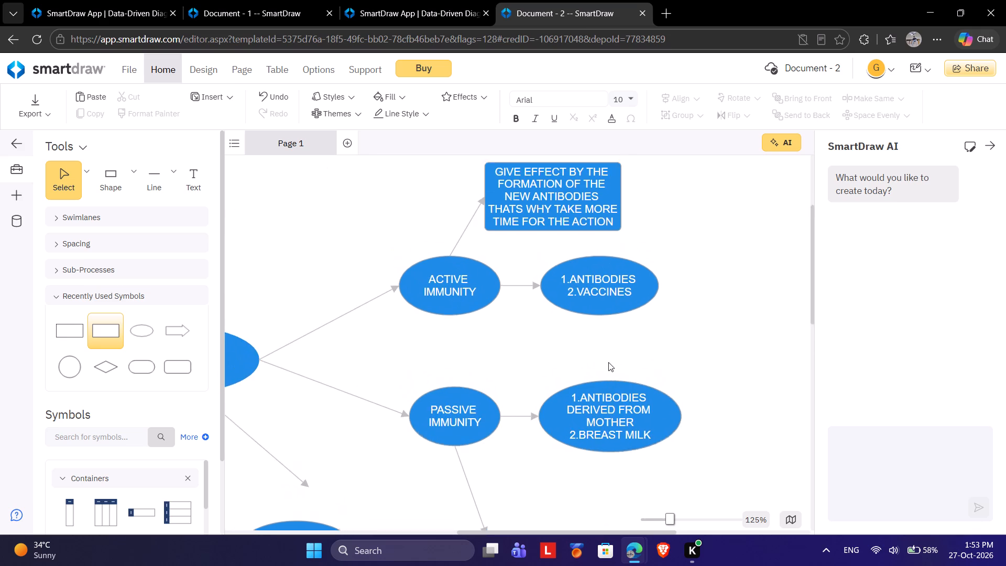
{"action": "scroll", "coordinate": [608, 362], "scroll_direction": "up", "scroll_amount": 2}
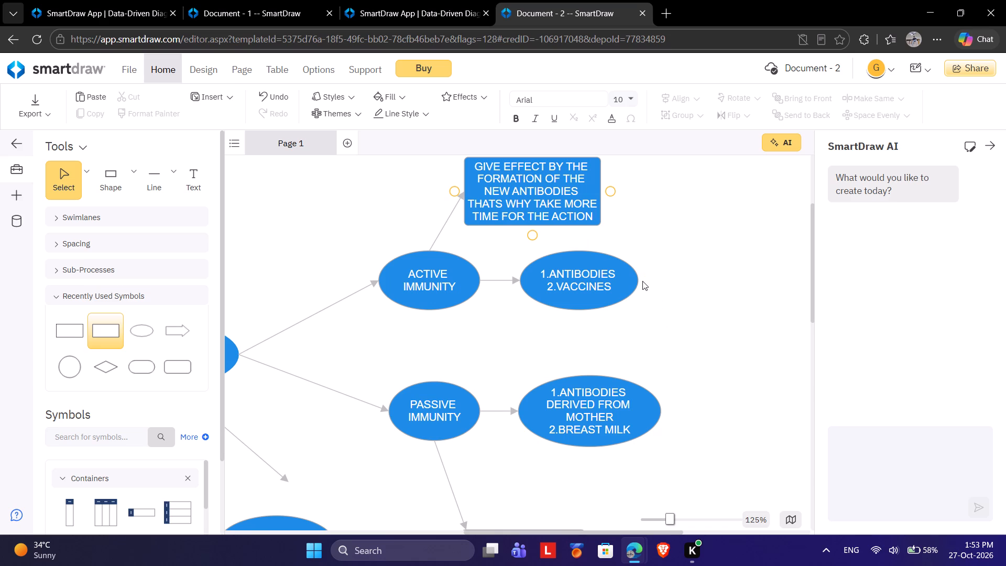
{"action": "left_click_drag", "start_coordinate": [638, 280], "coordinate": [649, 278]}
{"action": "left_click_drag", "start_coordinate": [658, 282], "coordinate": [694, 283]}
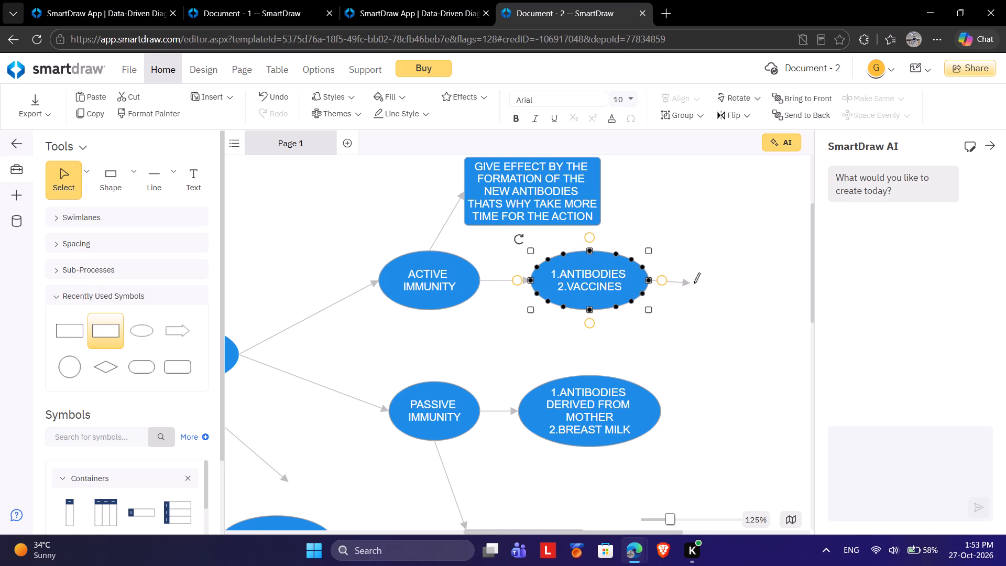
{"action": "left_click_drag", "start_coordinate": [694, 283], "coordinate": [691, 280]}
{"action": "left_click", "coordinate": [740, 301]}
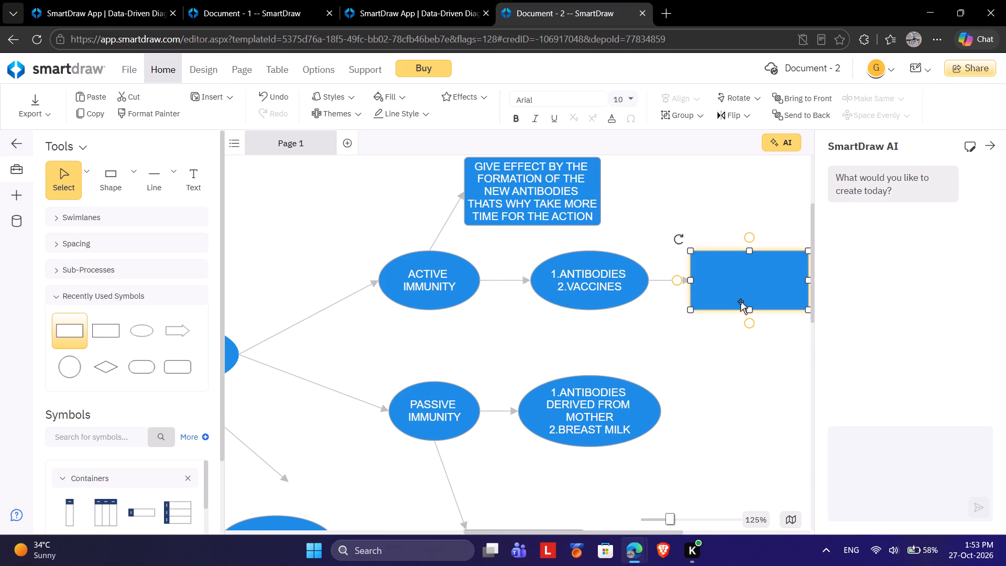
{"action": "left_click", "coordinate": [717, 168]}
Enter "THE DEAD CELL OR THE ANTIGEN ARE GIVEN FOR THE RECOGNATION AND FOR THE ANTIBODIE FORMATION" in the rectangle beside the vaccines ellipse.
{"action": "left_click", "coordinate": [712, 268]}
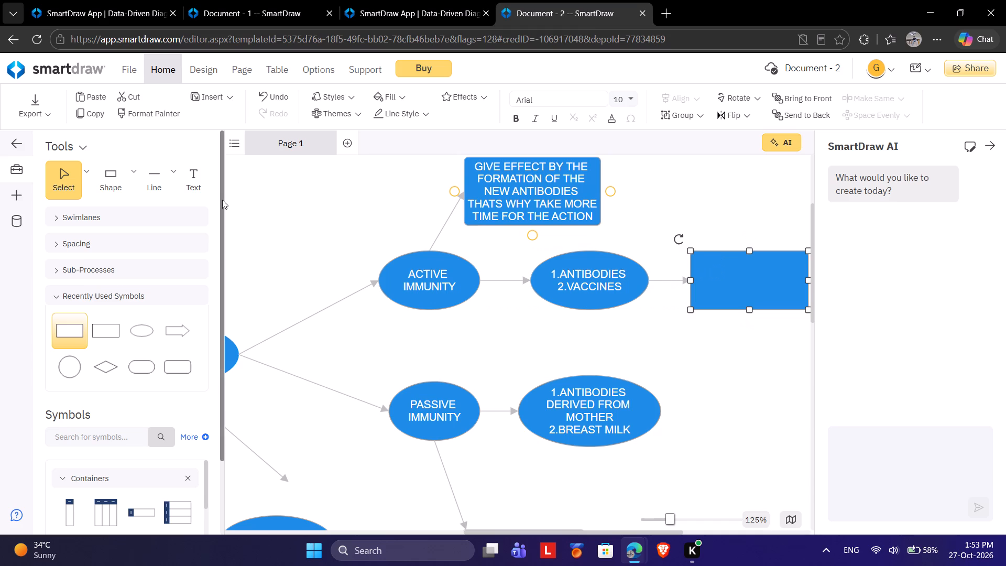
{"action": "left_click", "coordinate": [183, 189]}
{"action": "type", "text": "THE DEAD"}
{"action": "key", "text": "space"}
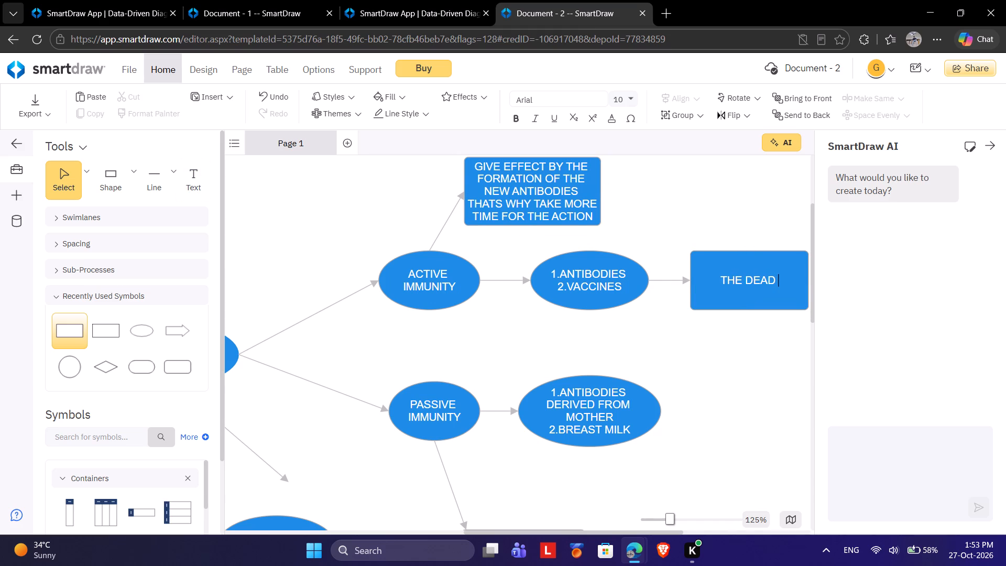
{"action": "type", "text": "CELL A"}
{"action": "key", "text": "BackSpace"}
{"action": "type", "text": "OR THEA"}
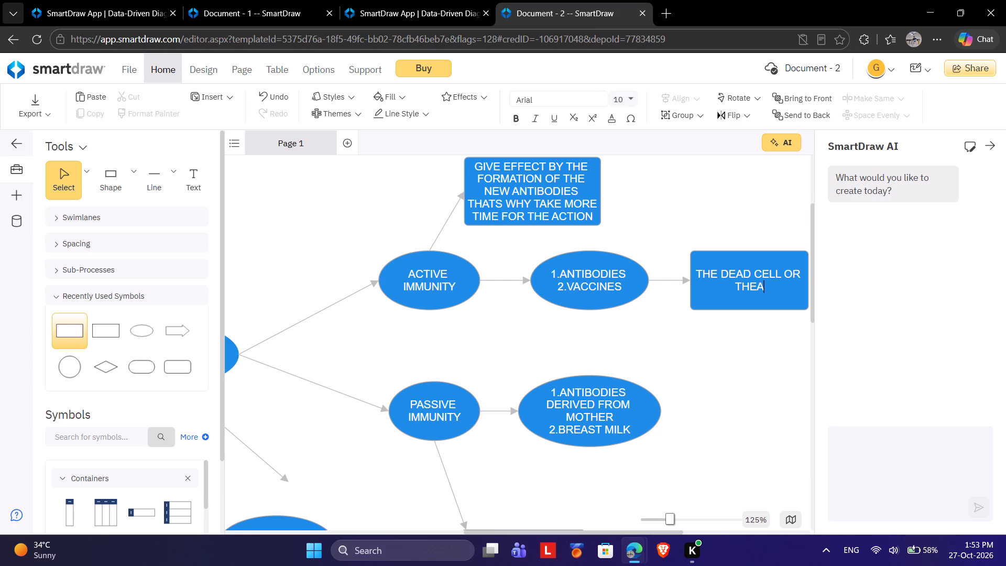
{"action": "key", "text": "BackSpace"}
{"action": "key", "text": "space"}
{"action": "type", "text": "ANTIGEN ARE A"}
{"action": "key", "text": "BackSpace"}
{"action": "type", "text": "GIVEN FOR THE RECOGNARION"}
{"action": "key", "text": "BackSpace"}
{"action": "key", "text": "BackSpace"}
{"action": "key", "text": "BackSpace"}
{"action": "key", "text": "t"}
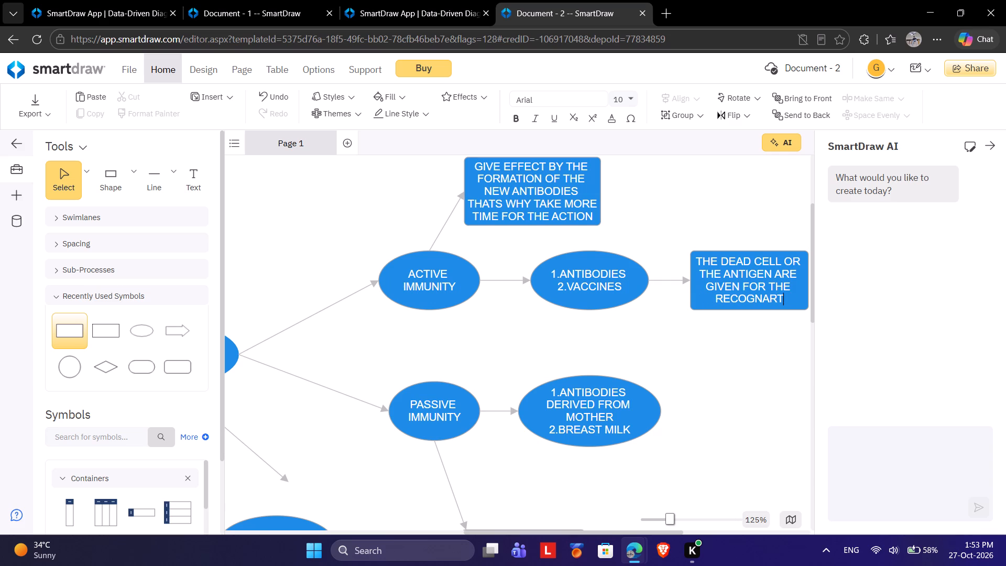
{"action": "key", "text": "BackSpace"}
{"action": "key", "text": "BackSpace"}
{"action": "type", "text": "TION AND FOR THE"}
{"action": "key", "text": "space"}
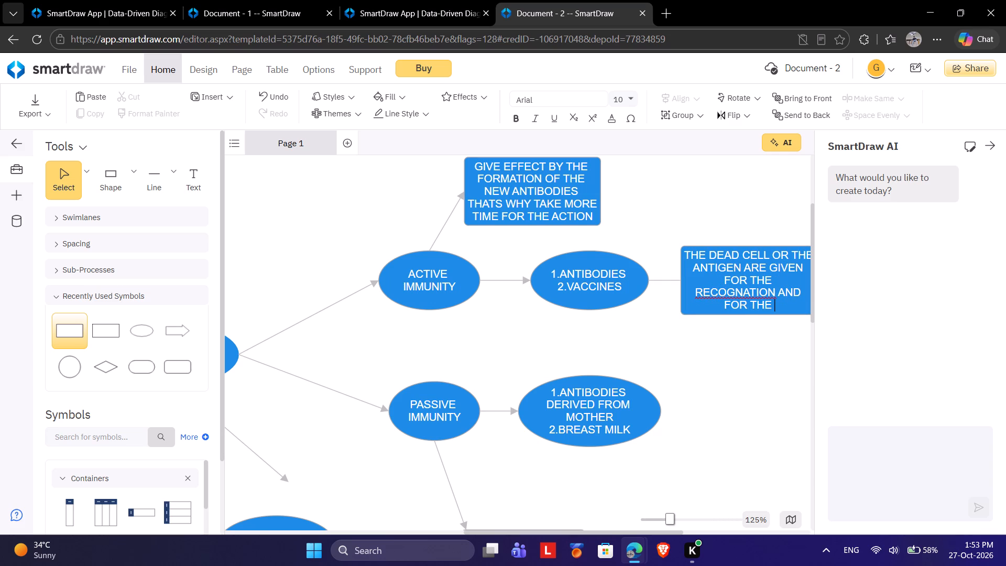
{"action": "type", "text": "ANTIBOS"}
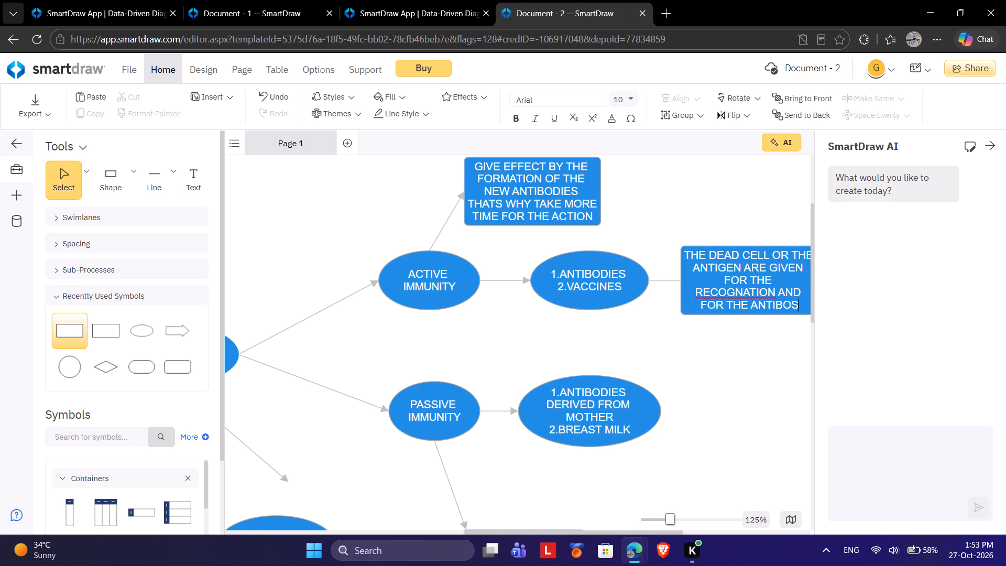
{"action": "key", "text": "BackSpace"}
{"action": "type", "text": "DIE FORMATION"}
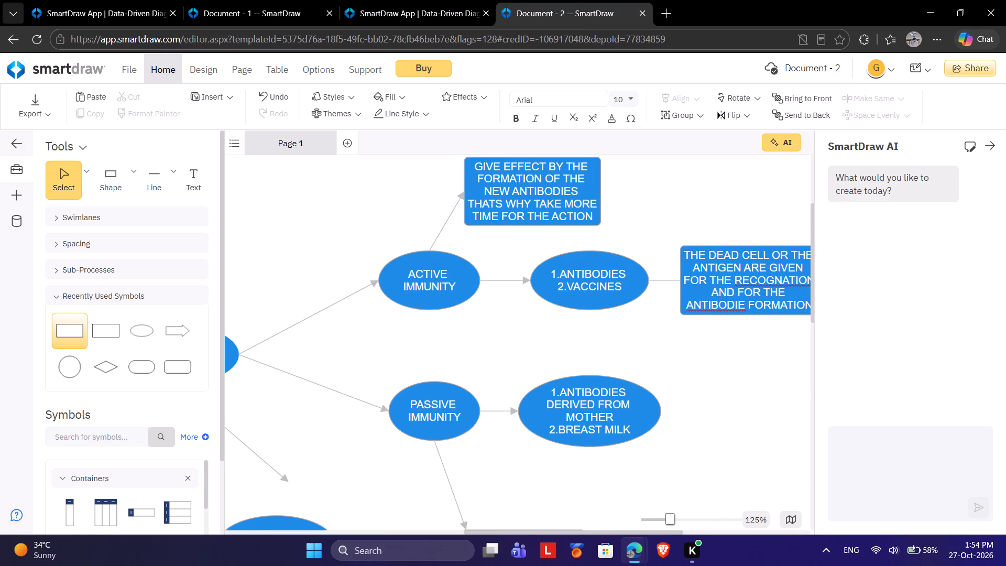
Draw a short rightward connector arrow from the "2.BREAST MILK" ellipse and attach a blank rectangle to its end.
{"action": "scroll", "coordinate": [666, 345], "scroll_direction": "down", "scroll_amount": 1}
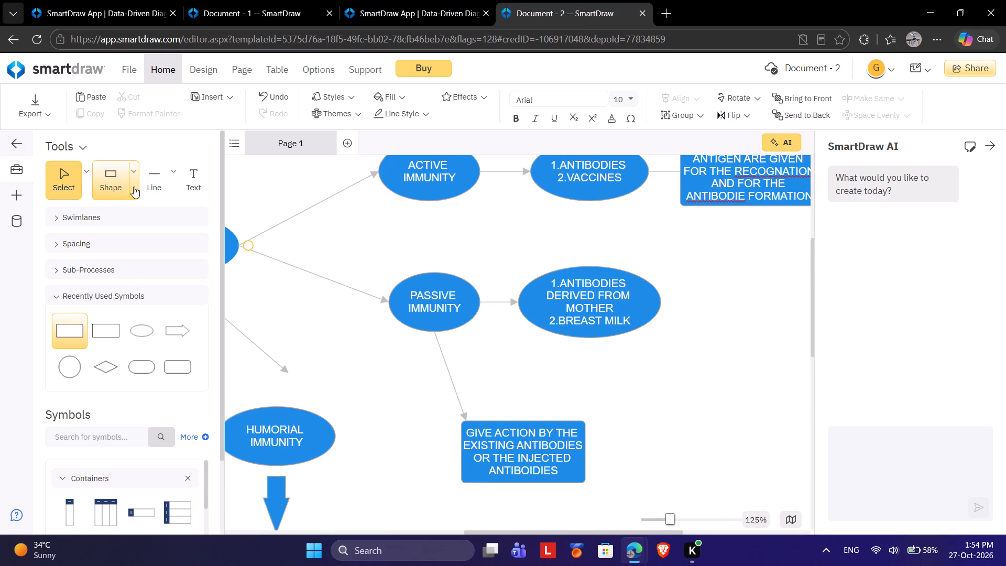
{"action": "left_click_drag", "start_coordinate": [667, 303], "coordinate": [692, 343]}
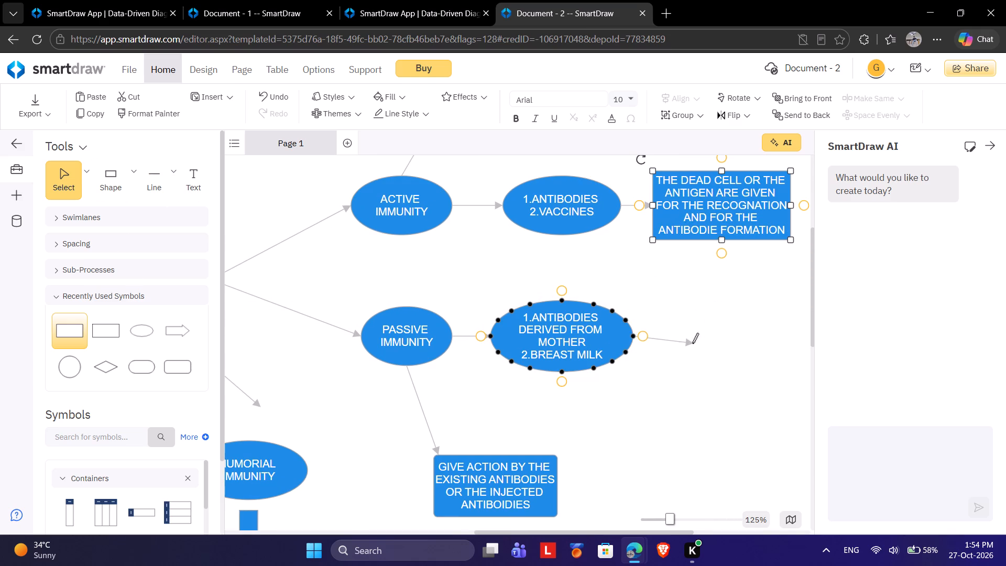
{"action": "left_click_drag", "start_coordinate": [692, 343], "coordinate": [667, 338]}
{"action": "left_click", "coordinate": [691, 355]}
{"action": "left_click", "coordinate": [692, 274]}
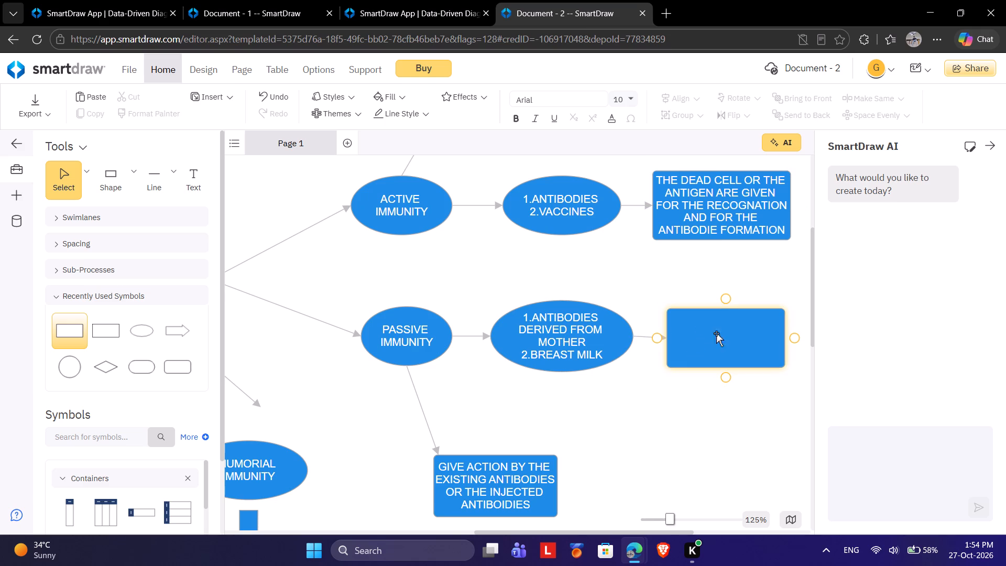
Enter "THE EXISTING ANTIBODIES ARE MULTIPIY IN THE BODY AND ARE RELEASE IN THE BLOOD" in the blank rectangle beside the breast milk ellipse.
{"action": "left_click", "coordinate": [186, 188]}
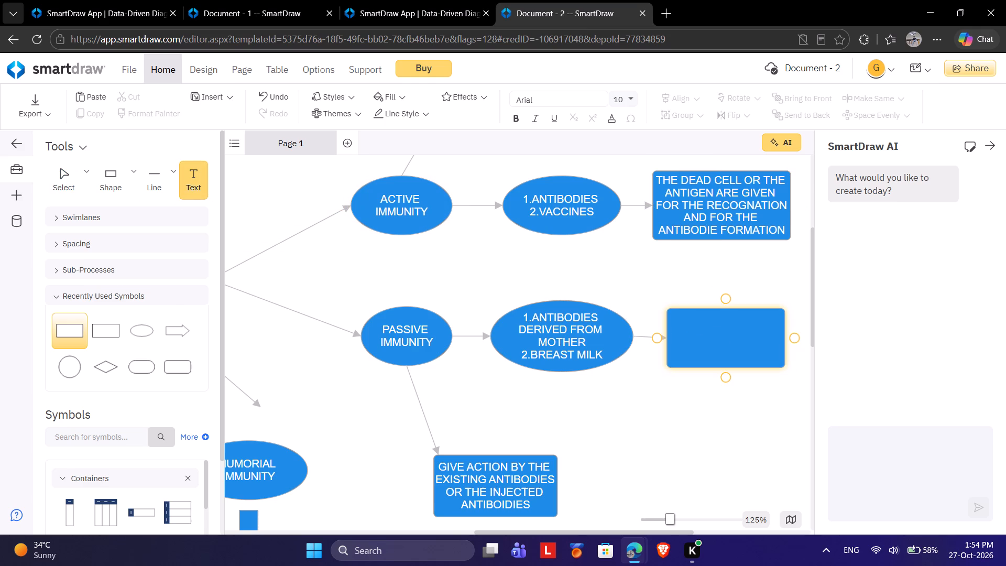
{"action": "left_click", "coordinate": [683, 326]}
{"action": "type", "text": "THE ECIS"}
{"action": "key", "text": "BackSpace"}
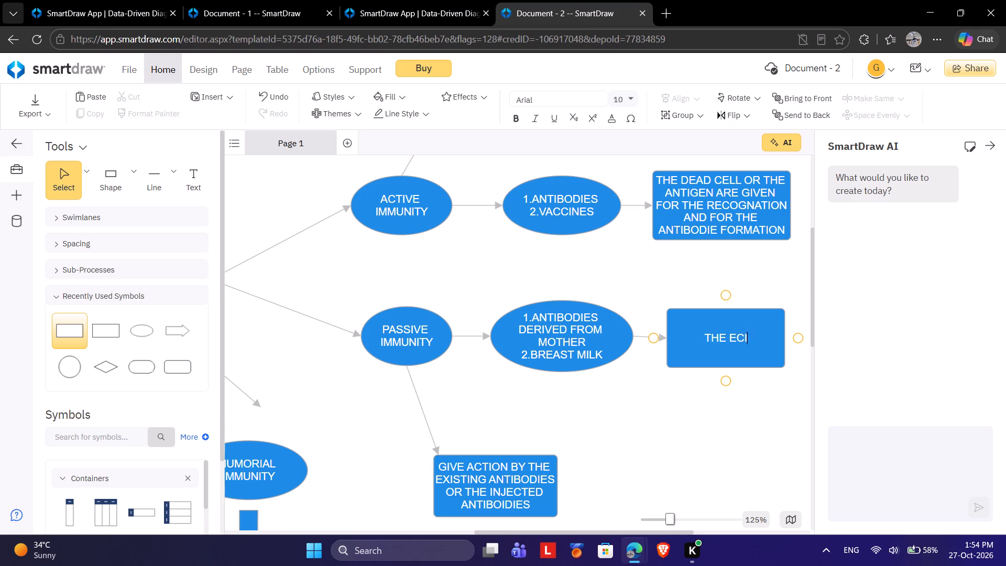
{"action": "key", "text": "BackSpace"}
{"action": "key", "text": "BackSpace"}
{"action": "type", "text": "CO"}
{"action": "key", "text": "BackSpace"}
{"action": "key", "text": "BackSpace"}
{"action": "type", "text": "XISTING ANTIB"}
{"action": "key", "text": "BackSpace"}
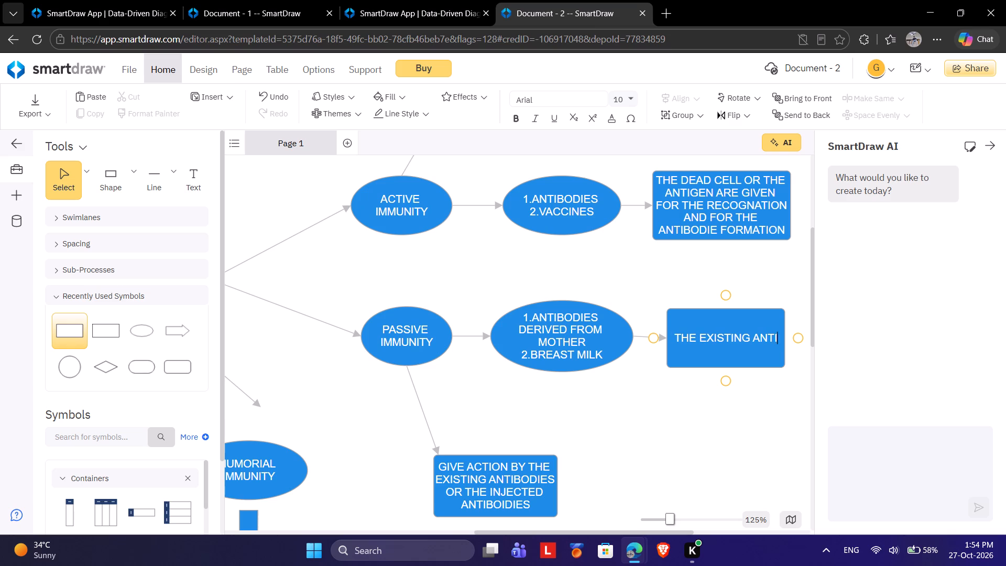
{"action": "key", "text": "BackSpace"}
{"action": "key", "text": "BackSpace"}
{"action": "key", "text": "BackSpace"}
{"action": "key", "text": "BackSpace"}
{"action": "type", "text": "ANTIBOS"}
{"action": "key", "text": "d"}
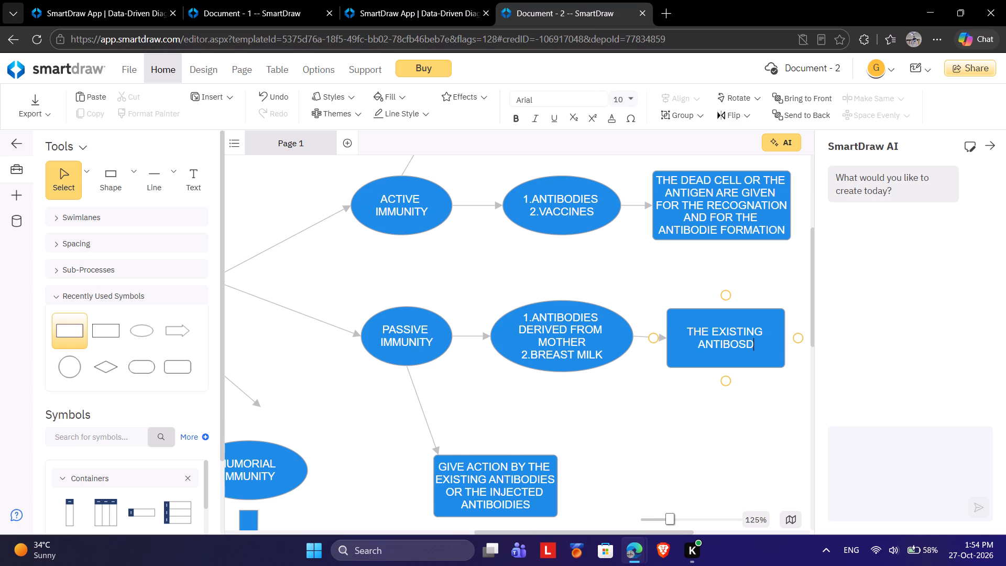
{"action": "key", "text": "BackSpace"}
{"action": "key", "text": "BackSpace"}
{"action": "type", "text": "FIR"}
{"action": "key", "text": "BackSpace"}
{"action": "key", "text": "BackSpace"}
{"action": "key", "text": "BackSpace"}
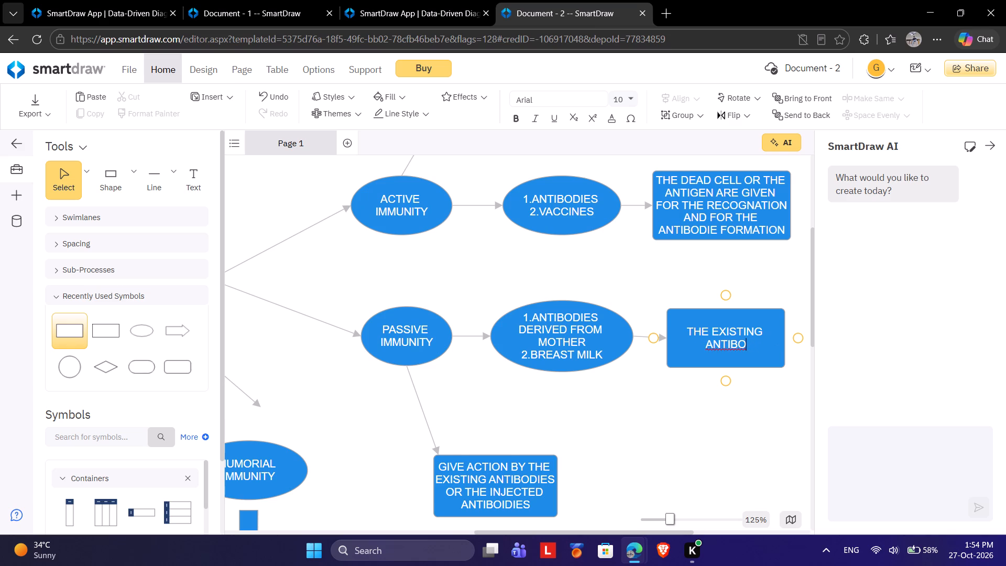
{"action": "type", "text": "DIES ARE A"}
{"action": "key", "text": "BackSpace"}
{"action": "type", "text": "MULTIPIY IN THE"}
{"action": "key", "text": "space"}
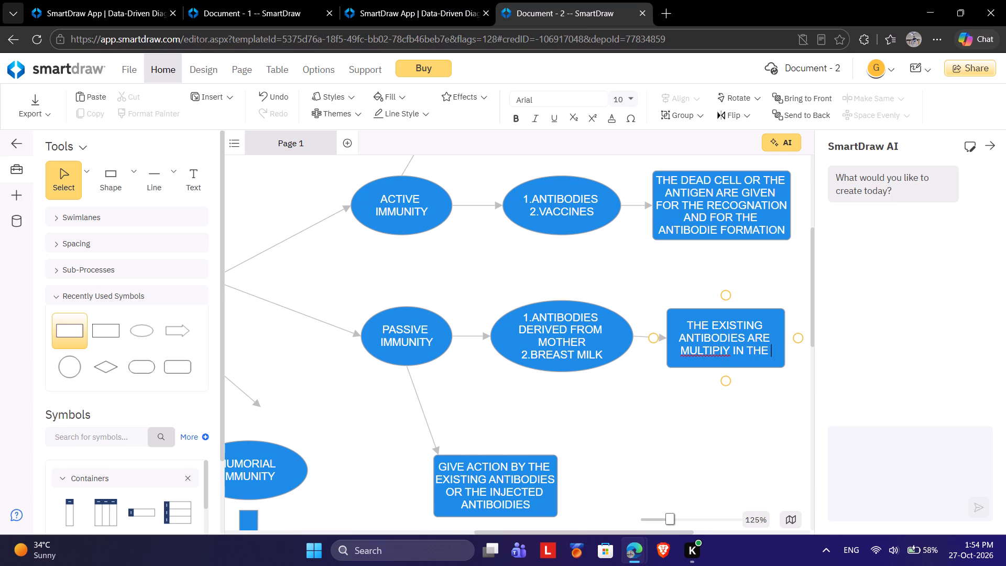
{"action": "type", "text": "BO"}
{"action": "type", "text": "DH A"}
{"action": "key", "text": "BackSpace"}
{"action": "key", "text": "BackSpace"}
{"action": "key", "text": "BackSpace"}
{"action": "type", "text": "Y AND ARE RELES"}
{"action": "key", "text": "BackSpace"}
{"action": "type", "text": "AE"}
{"action": "key", "text": "space"}
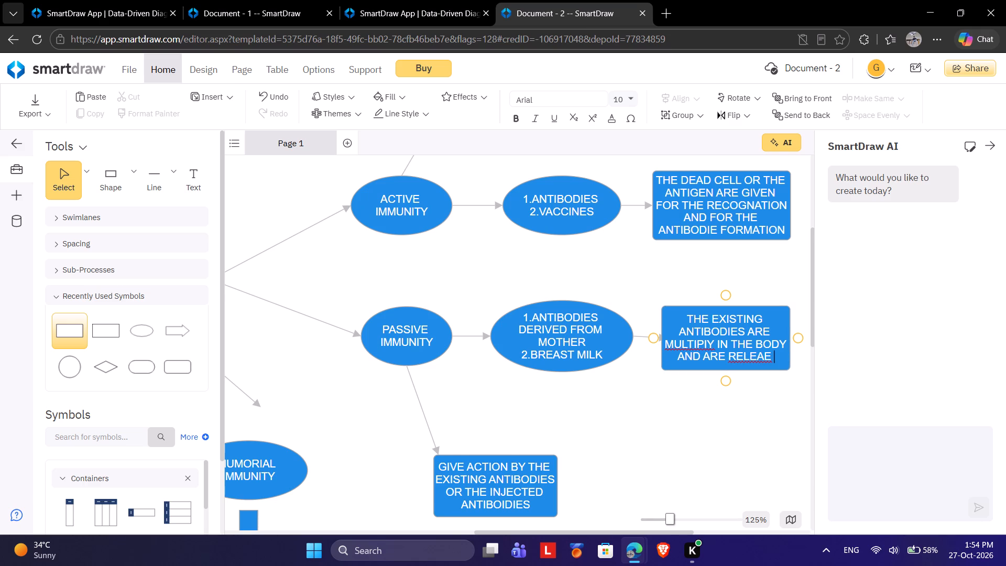
{"action": "key", "text": "BackSpace"}
{"action": "key", "text": "BackSpace"}
{"action": "type", "text": "SE IN"}
{"action": "key", "text": "space"}
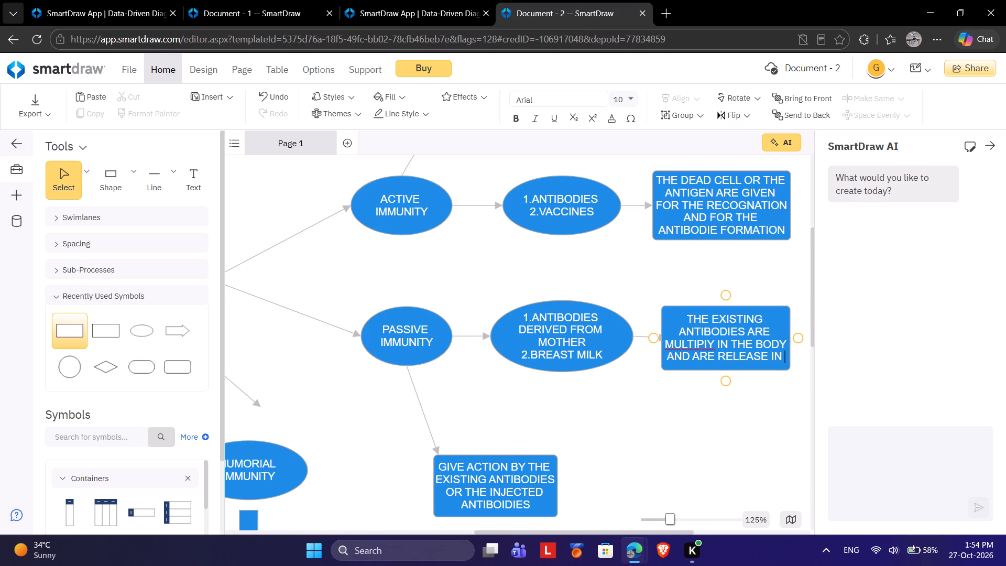
{"action": "type", "text": "THE BLOOD"}
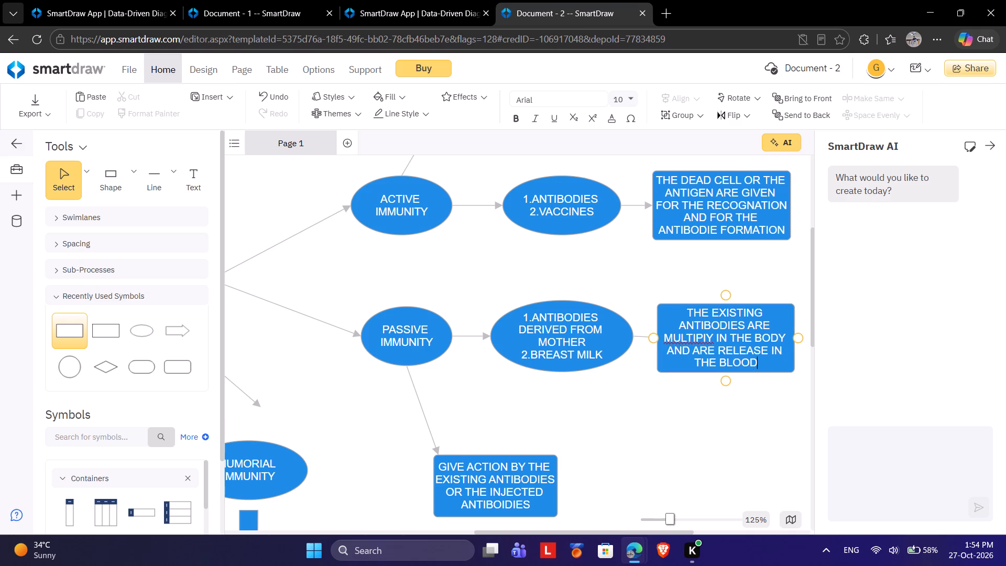
{"action": "key", "text": "space"}
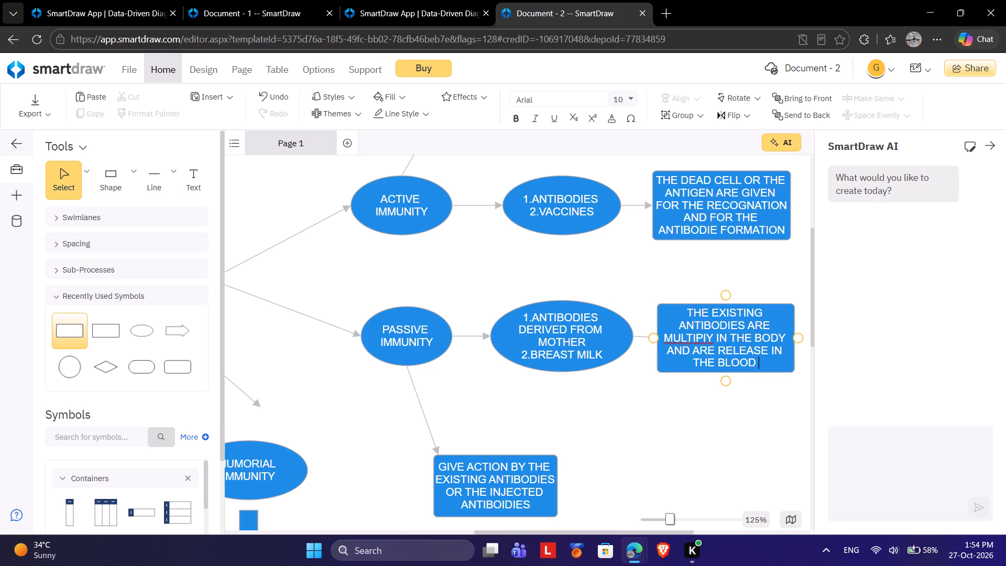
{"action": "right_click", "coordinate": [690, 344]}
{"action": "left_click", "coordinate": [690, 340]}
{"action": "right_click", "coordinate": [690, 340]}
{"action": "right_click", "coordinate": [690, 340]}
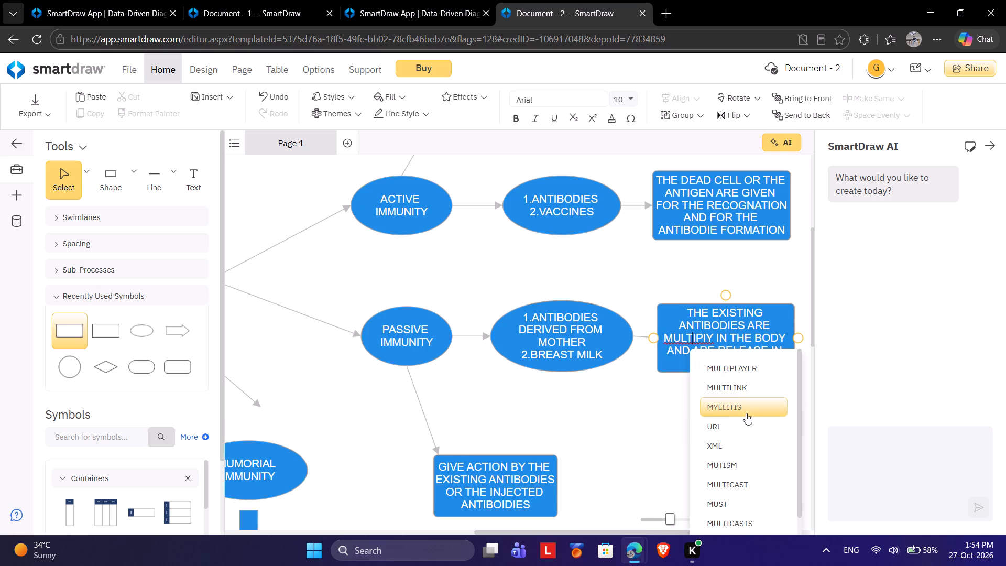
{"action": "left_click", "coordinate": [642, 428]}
Save a copy of the flowchart as a SmartDraw Document named "IMMUNITY" in My Files.
{"action": "scroll", "coordinate": [697, 413], "scroll_direction": "down", "scroll_amount": 2}
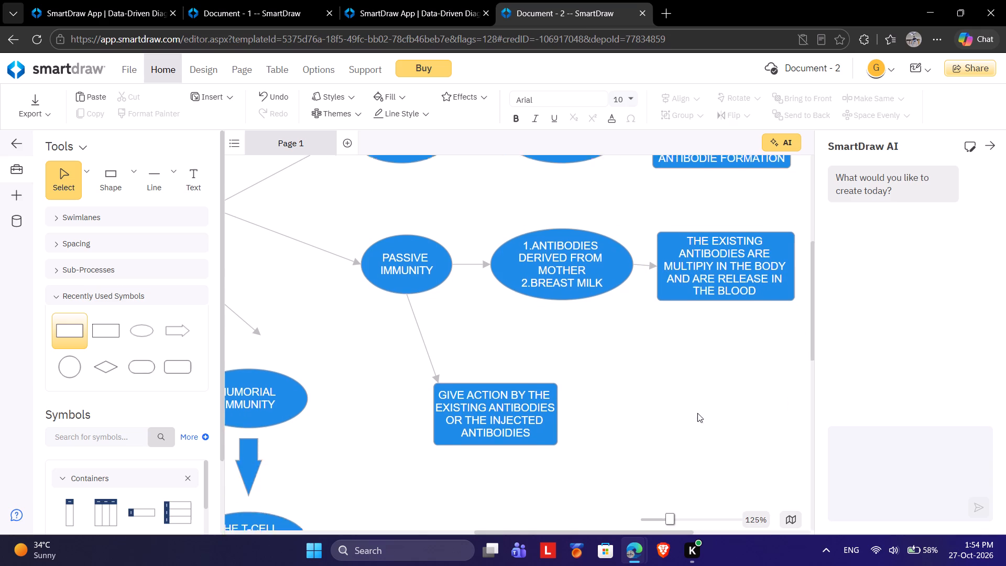
{"action": "scroll", "coordinate": [697, 413], "scroll_direction": "down", "scroll_amount": 1}
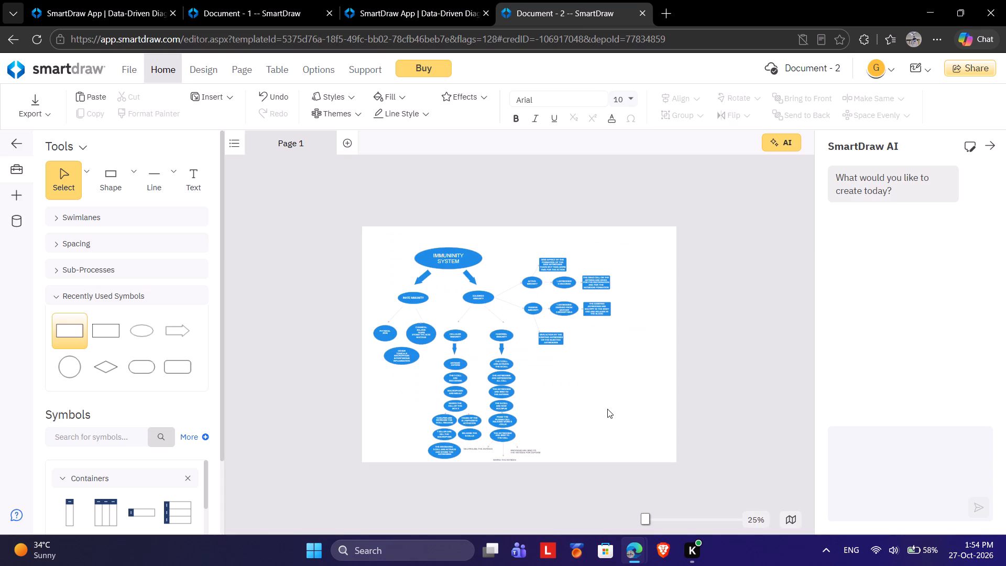
{"action": "scroll", "coordinate": [595, 409], "scroll_direction": "right", "scroll_amount": 4}
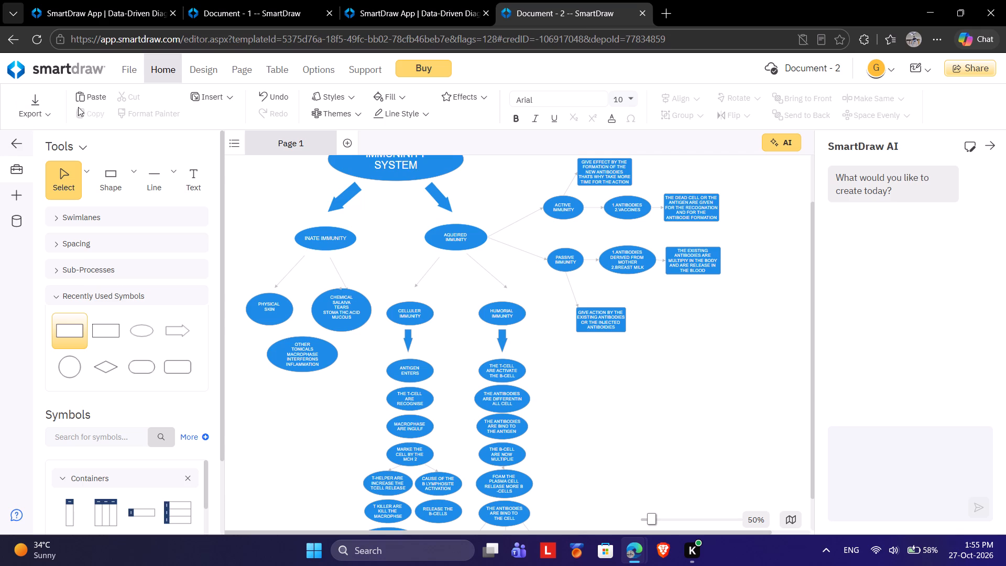
{"action": "left_click", "coordinate": [129, 74]}
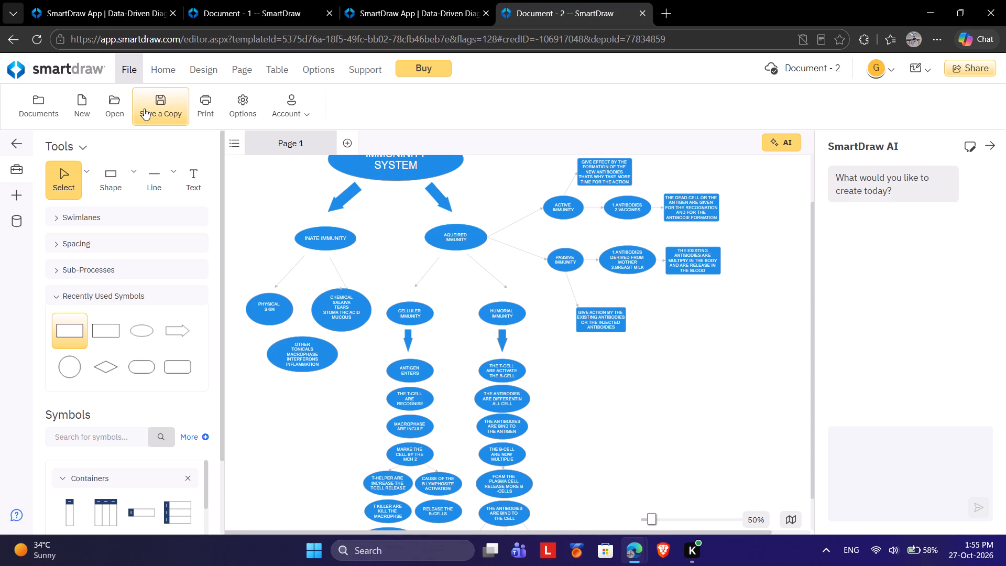
{"action": "left_click", "coordinate": [144, 108]}
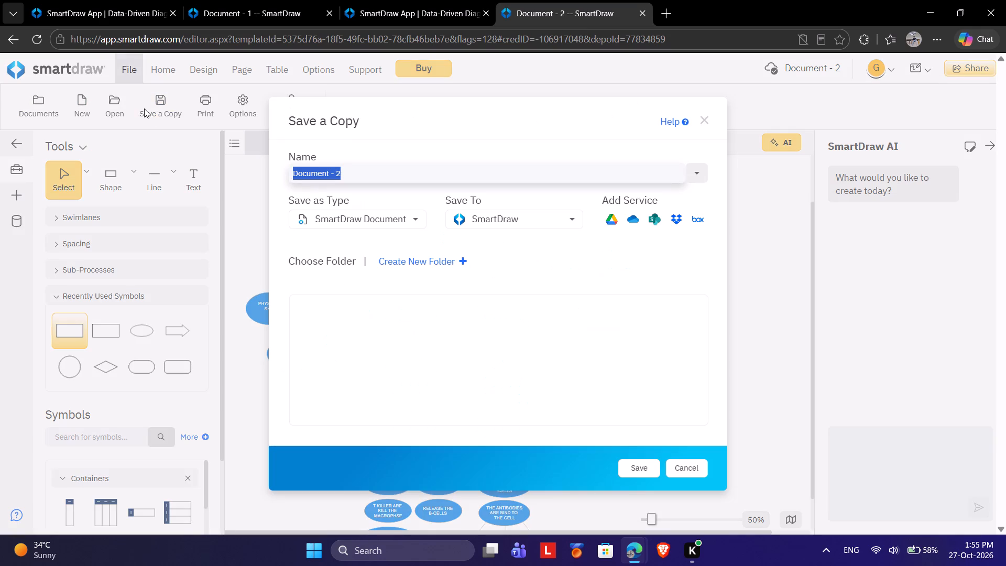
{"action": "left_click_drag", "start_coordinate": [385, 170], "coordinate": [318, 177]}
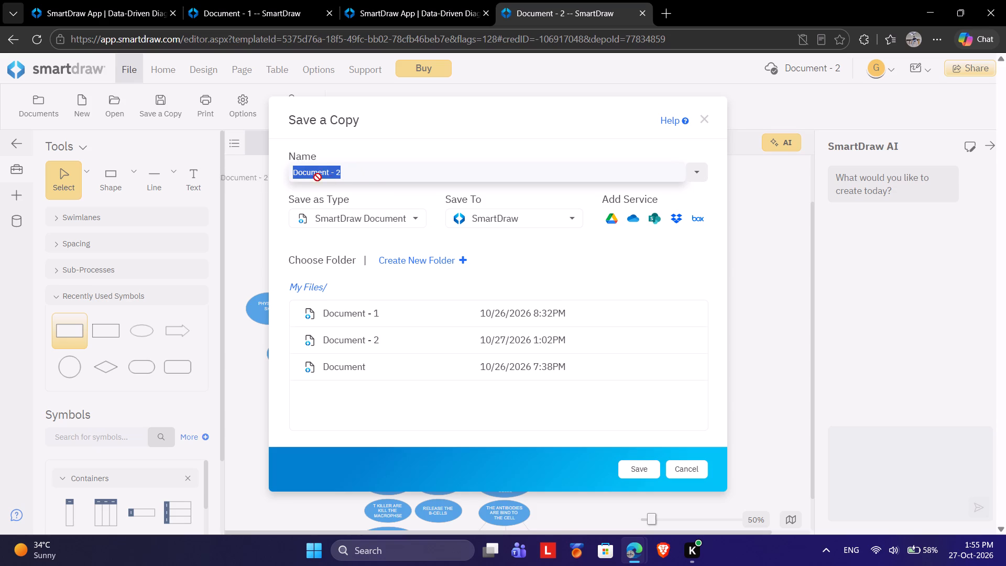
{"action": "left_click_drag", "start_coordinate": [318, 177], "coordinate": [370, 176]}
{"action": "key", "text": "BackSpace"}
{"action": "key", "text": "BackSpace"}
{"action": "key", "text": "BackSpace"}
{"action": "triple_click", "coordinate": [379, 175]}
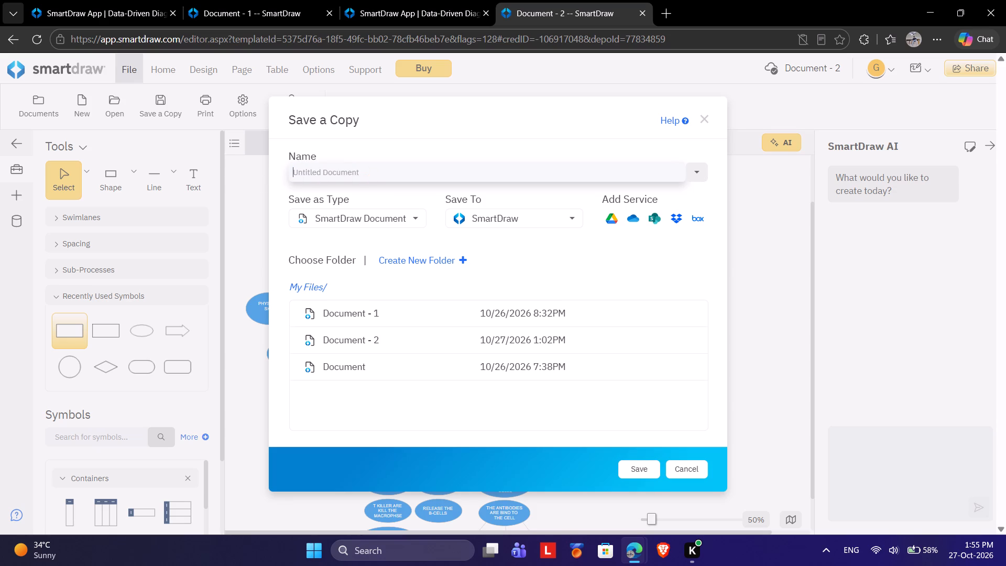
{"action": "key", "text": "a"}
{"action": "key", "text": "BackSpace"}
{"action": "type", "text": "IMMMUNI"}
{"action": "key", "text": "BackSpace"}
{"action": "key", "text": "BackSpace"}
{"action": "key", "text": "BackSpace"}
{"action": "key", "text": "BackSpace"}
{"action": "type", "text": "UNITY"}
{"action": "key", "text": "space"}
{"action": "key", "text": "Return"}
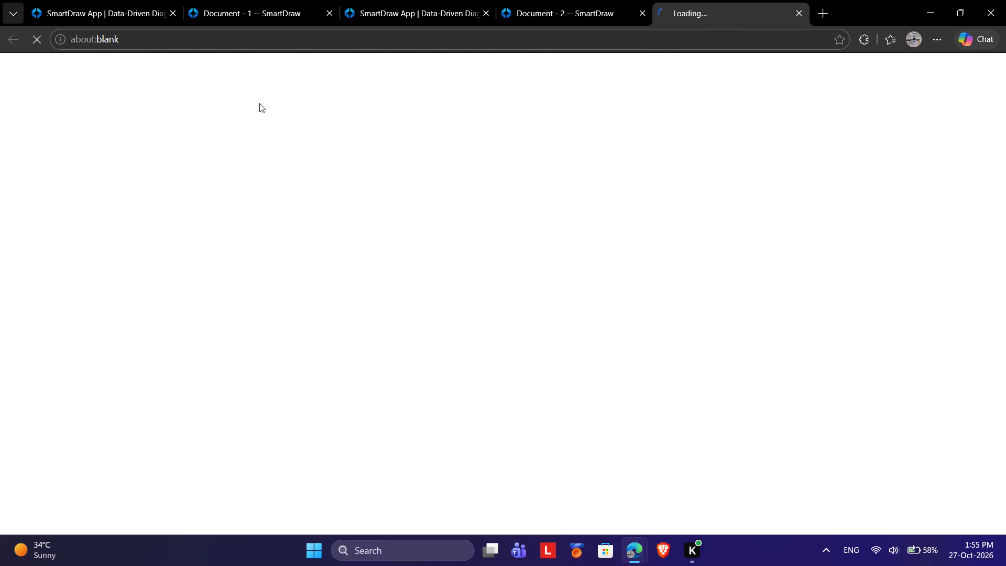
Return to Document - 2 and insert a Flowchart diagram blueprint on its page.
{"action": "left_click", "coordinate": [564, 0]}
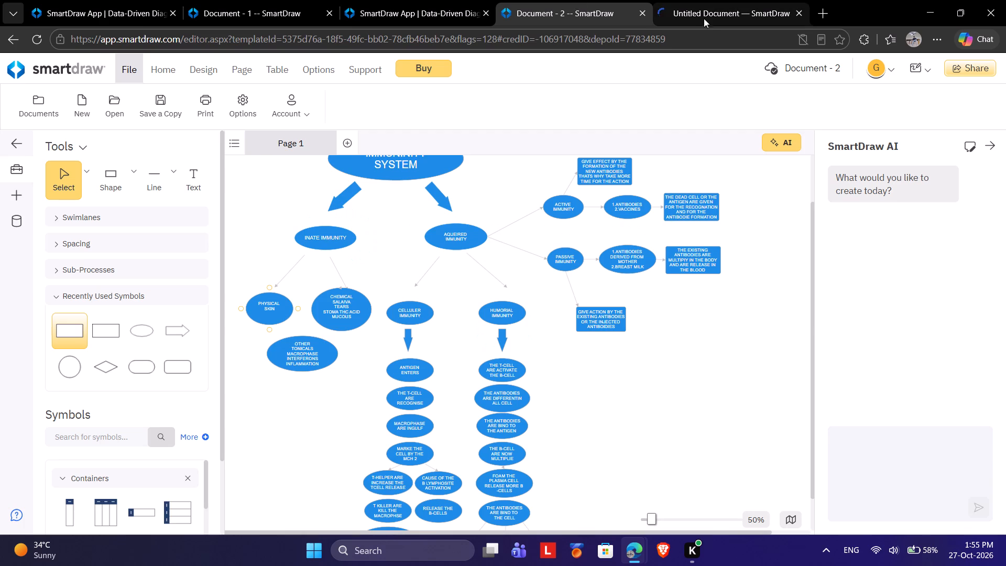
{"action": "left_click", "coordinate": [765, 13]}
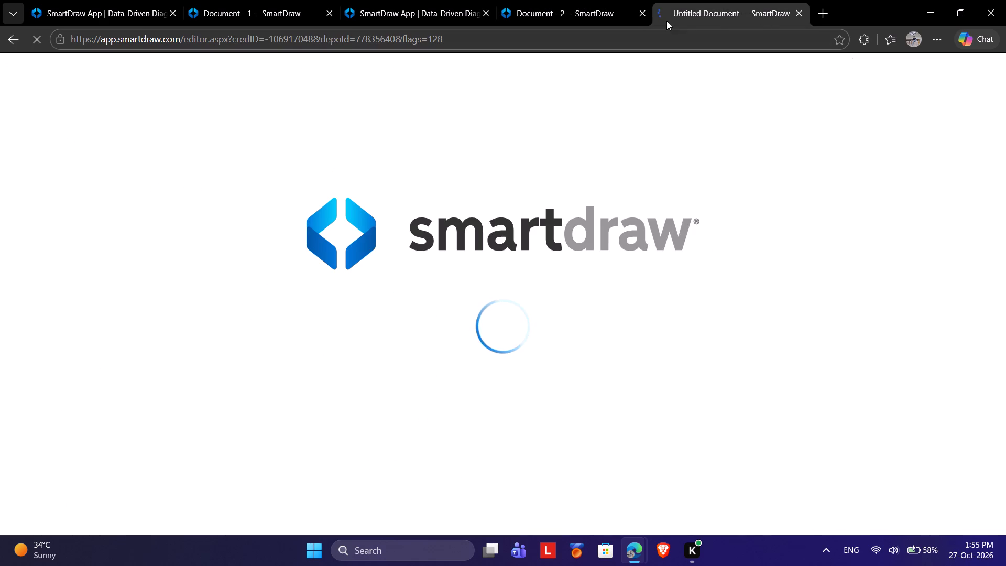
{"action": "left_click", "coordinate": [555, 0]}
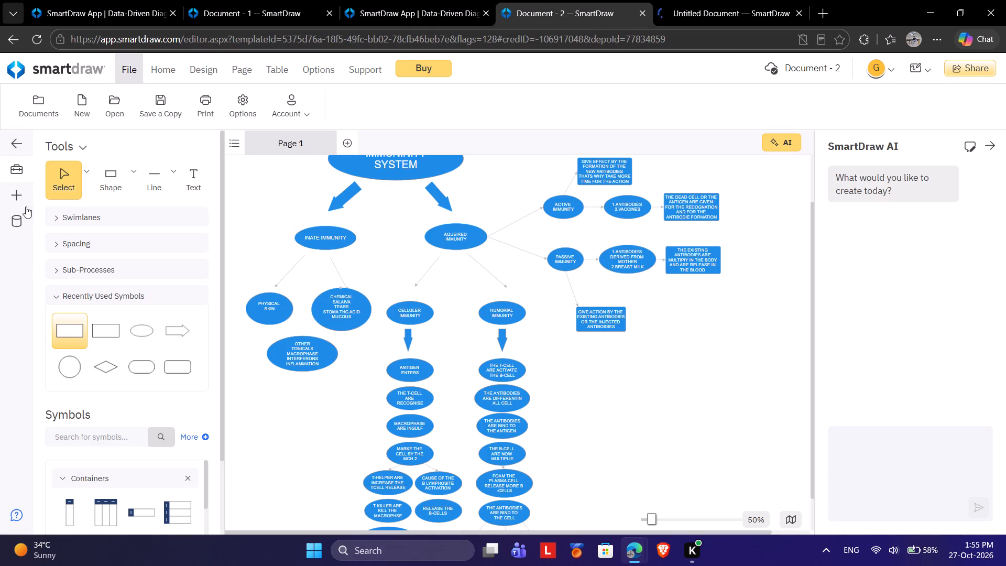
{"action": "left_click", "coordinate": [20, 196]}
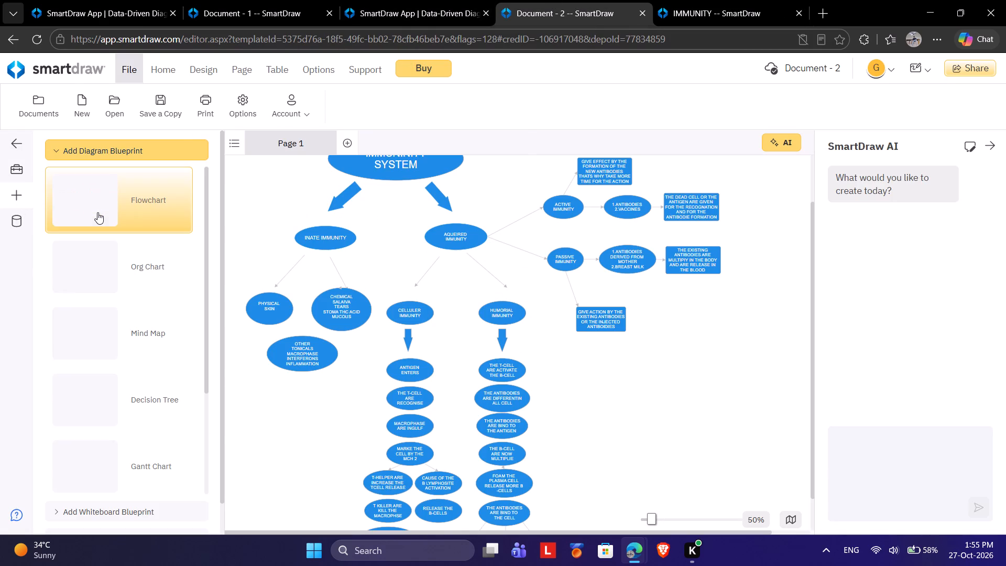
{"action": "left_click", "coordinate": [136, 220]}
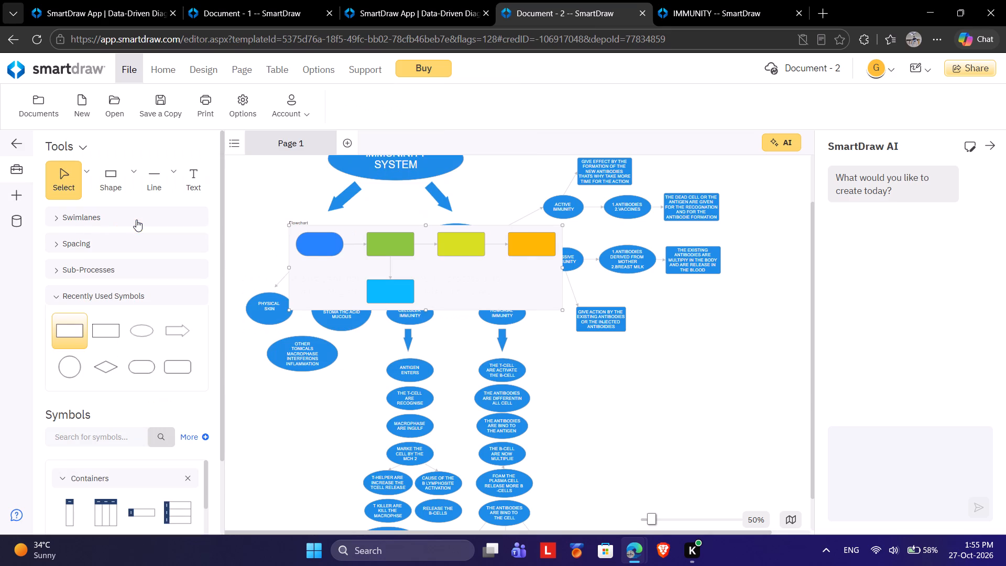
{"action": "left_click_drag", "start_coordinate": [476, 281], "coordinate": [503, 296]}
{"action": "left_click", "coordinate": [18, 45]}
Switch to the saved IMMUNITY document and close Document - 2.
{"action": "left_click", "coordinate": [781, 0]}
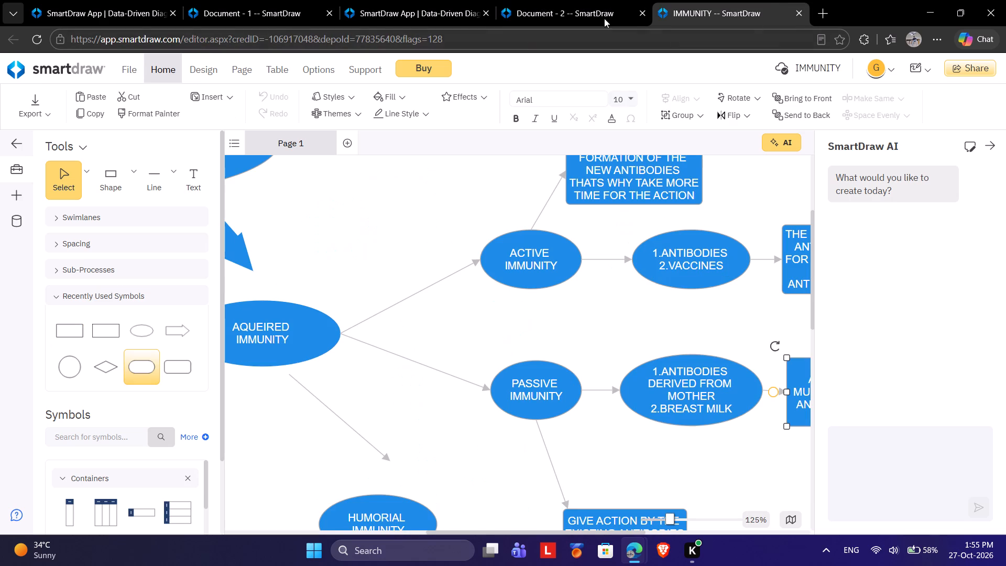
{"action": "left_click", "coordinate": [642, 14]}
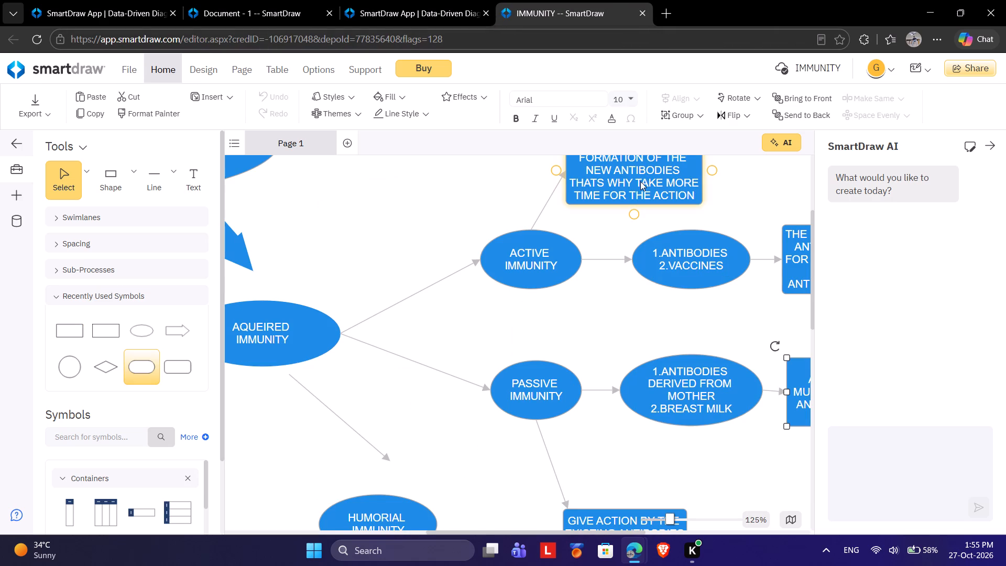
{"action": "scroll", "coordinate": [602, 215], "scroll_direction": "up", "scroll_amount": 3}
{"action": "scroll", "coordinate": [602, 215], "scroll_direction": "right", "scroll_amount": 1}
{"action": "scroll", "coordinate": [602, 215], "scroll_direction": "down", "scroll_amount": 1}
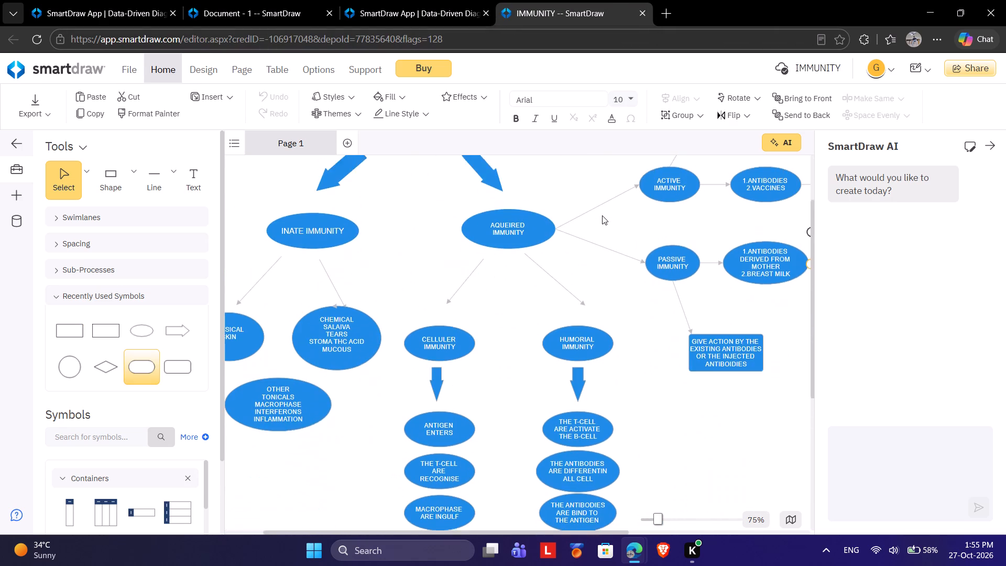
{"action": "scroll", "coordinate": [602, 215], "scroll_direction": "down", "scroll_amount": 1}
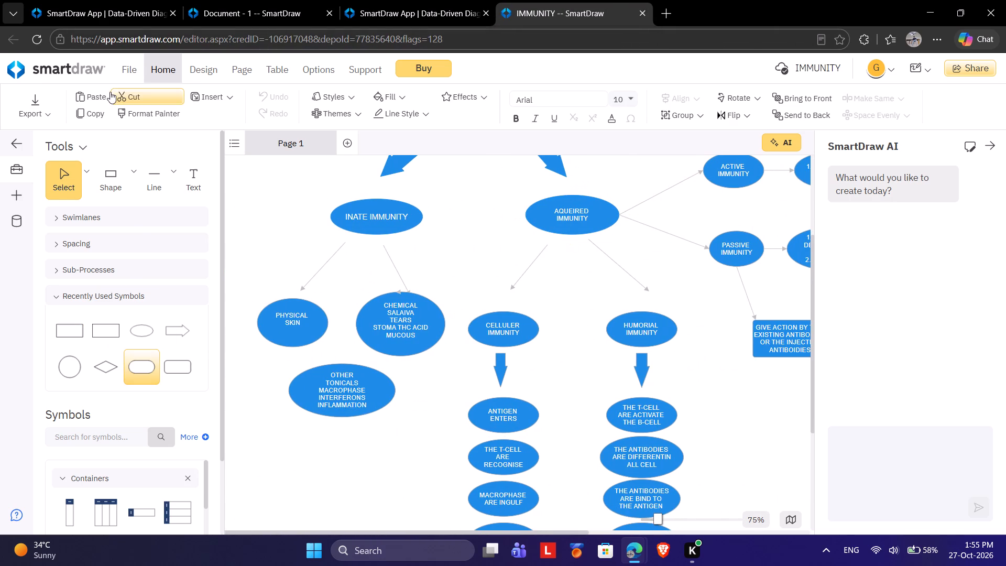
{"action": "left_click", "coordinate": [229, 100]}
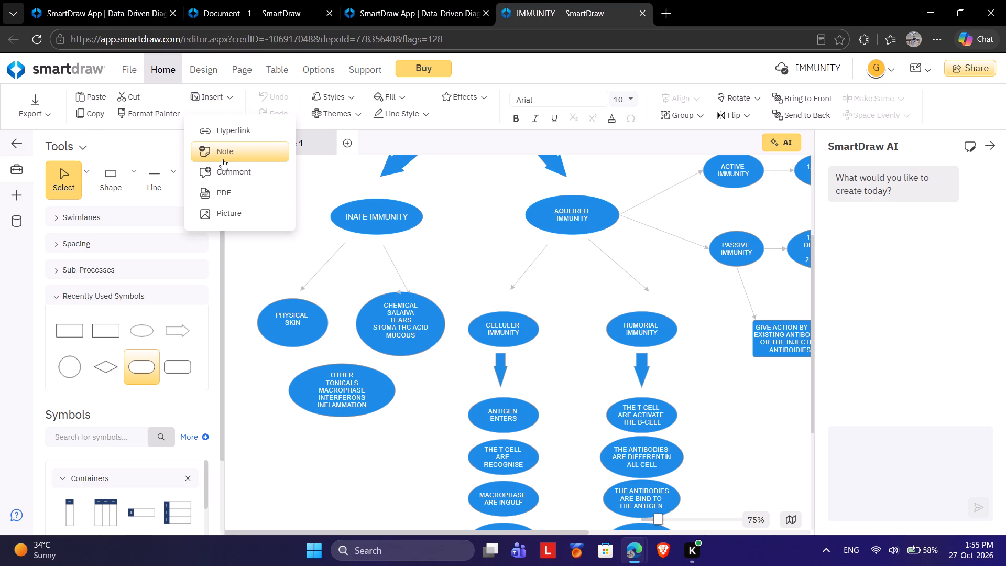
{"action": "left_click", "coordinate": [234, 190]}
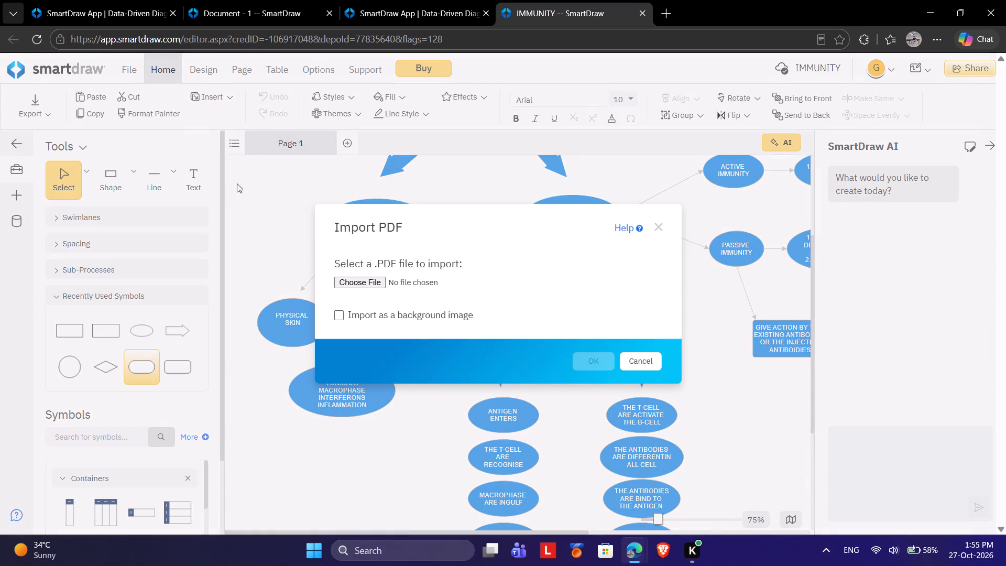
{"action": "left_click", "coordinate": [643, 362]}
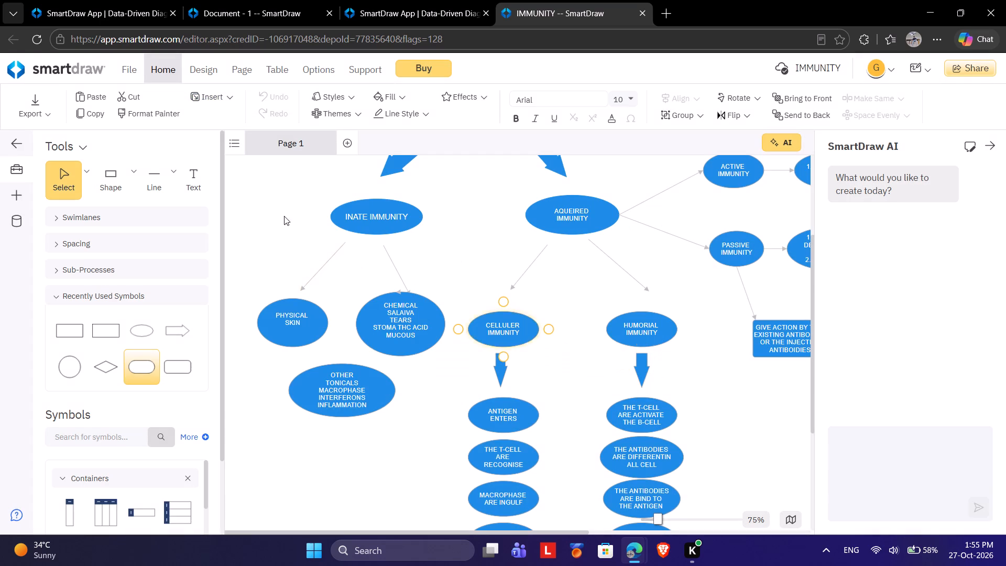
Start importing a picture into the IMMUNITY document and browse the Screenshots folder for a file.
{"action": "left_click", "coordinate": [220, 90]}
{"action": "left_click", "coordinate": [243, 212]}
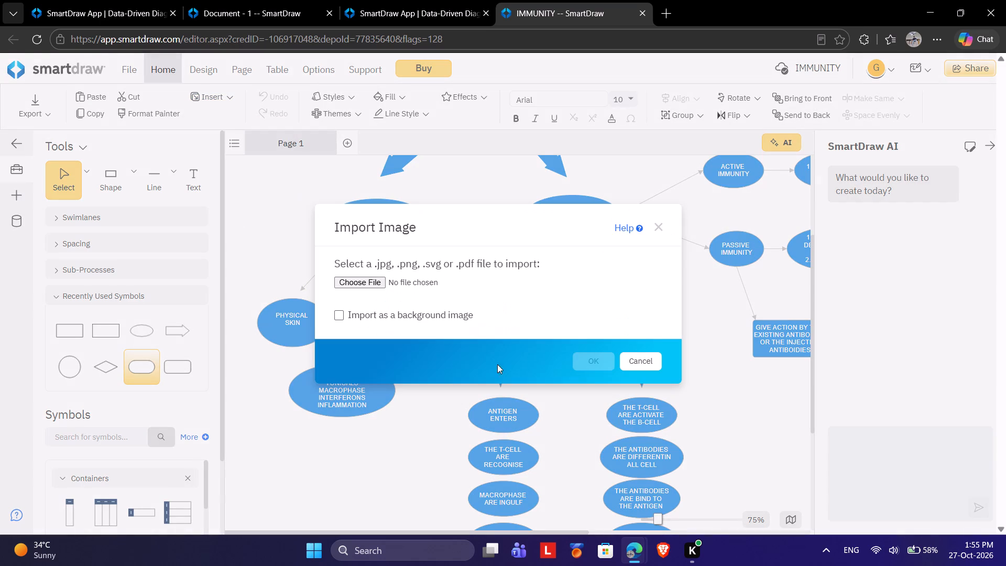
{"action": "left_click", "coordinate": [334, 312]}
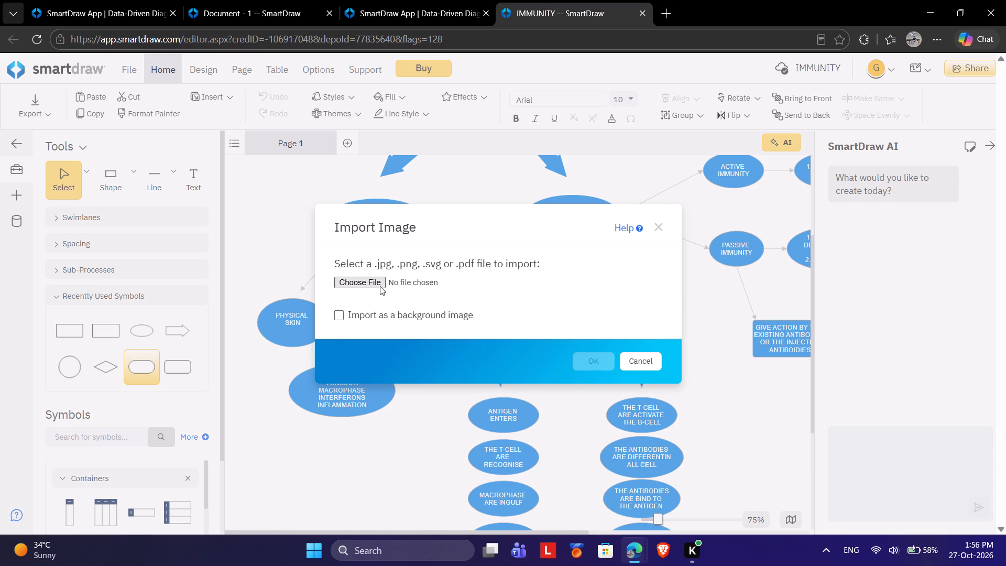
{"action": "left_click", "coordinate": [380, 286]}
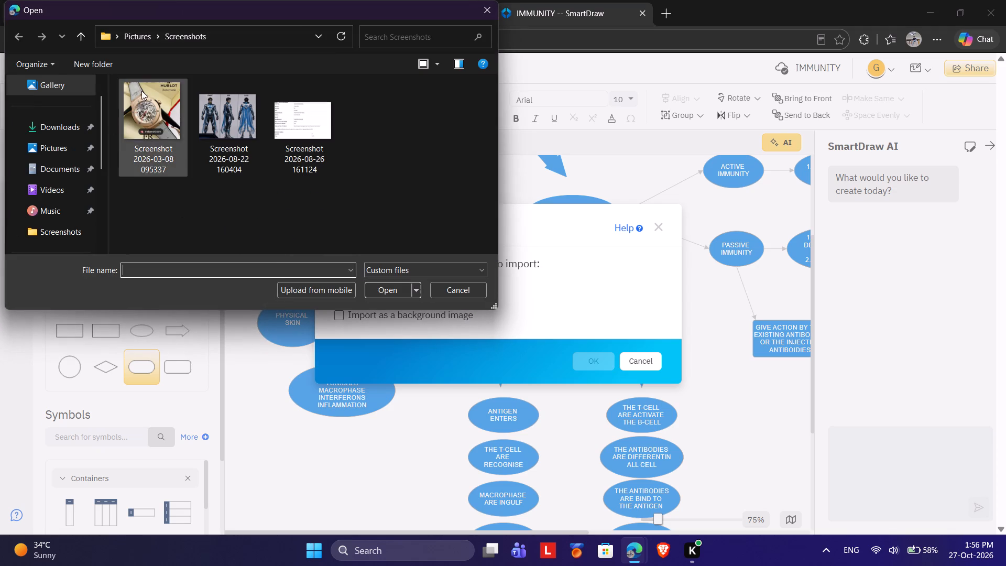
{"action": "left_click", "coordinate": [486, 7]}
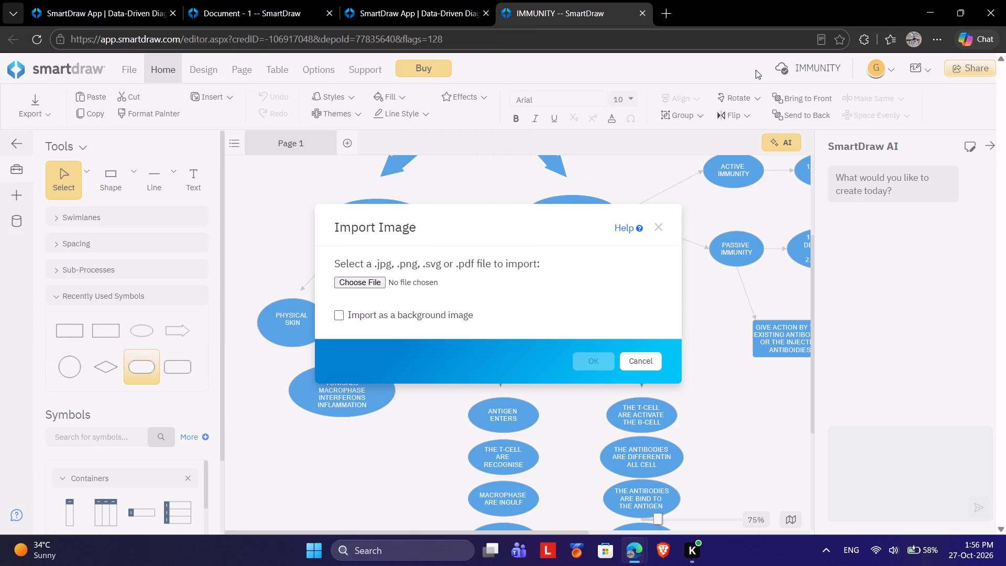
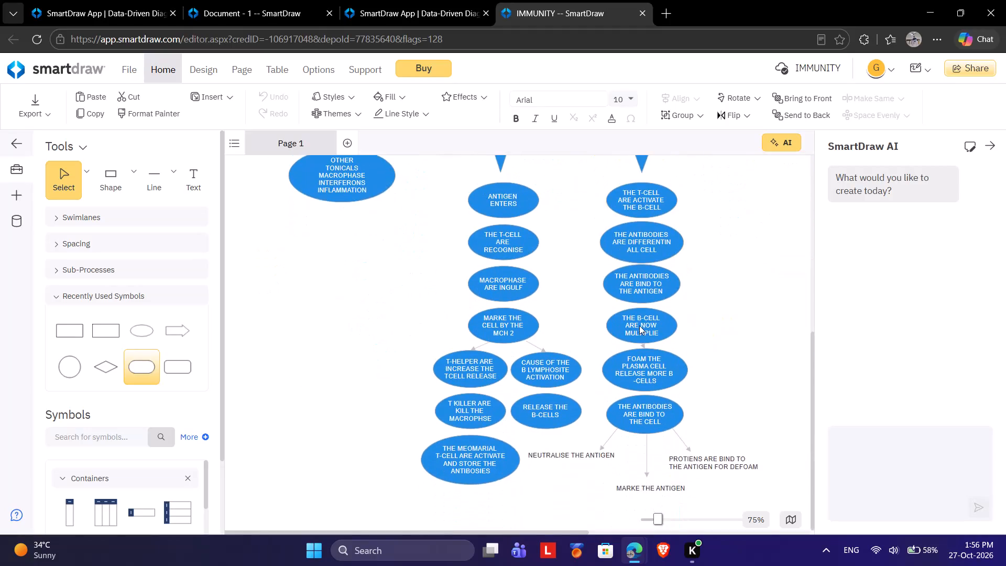
Draw a connector from the "THE T-CELL ARE RECOGNISE" ellipse to a new rectangle placed in the empty area beside the cellular immunity column.
{"action": "scroll", "coordinate": [639, 325], "scroll_direction": "up", "scroll_amount": 1}
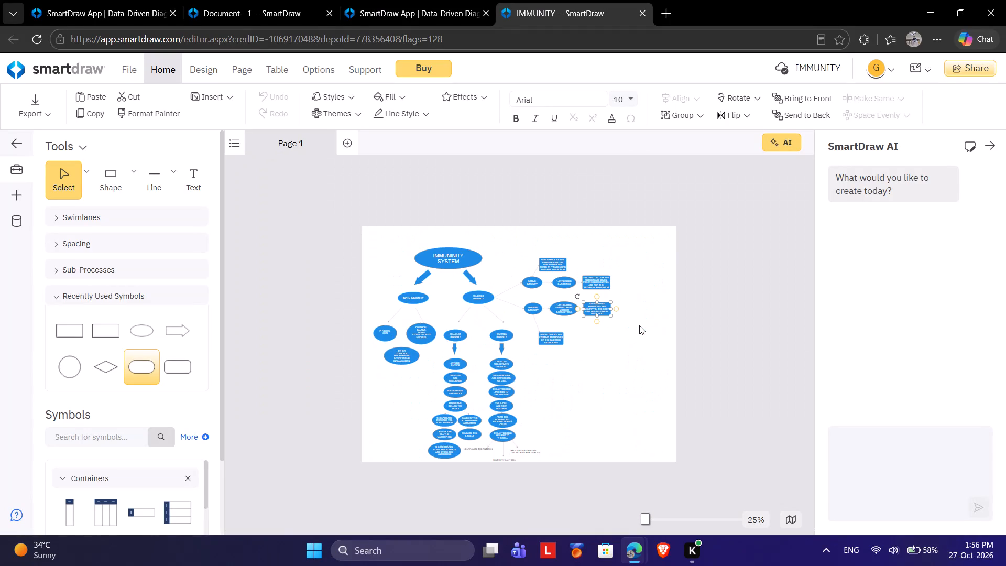
{"action": "scroll", "coordinate": [639, 325], "scroll_direction": "right", "scroll_amount": 8}
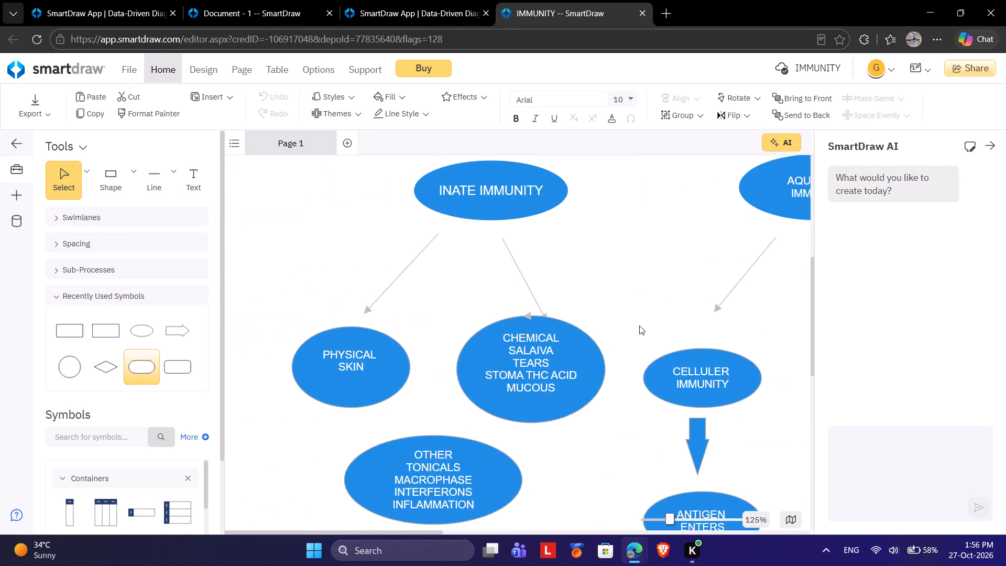
{"action": "scroll", "coordinate": [639, 325], "scroll_direction": "down", "scroll_amount": 3}
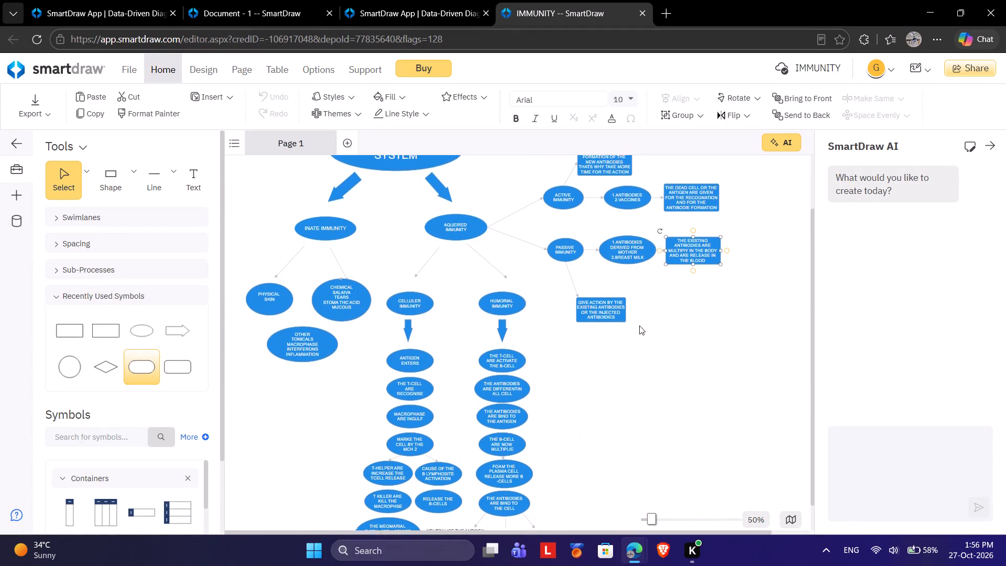
{"action": "scroll", "coordinate": [639, 325], "scroll_direction": "down", "scroll_amount": 2}
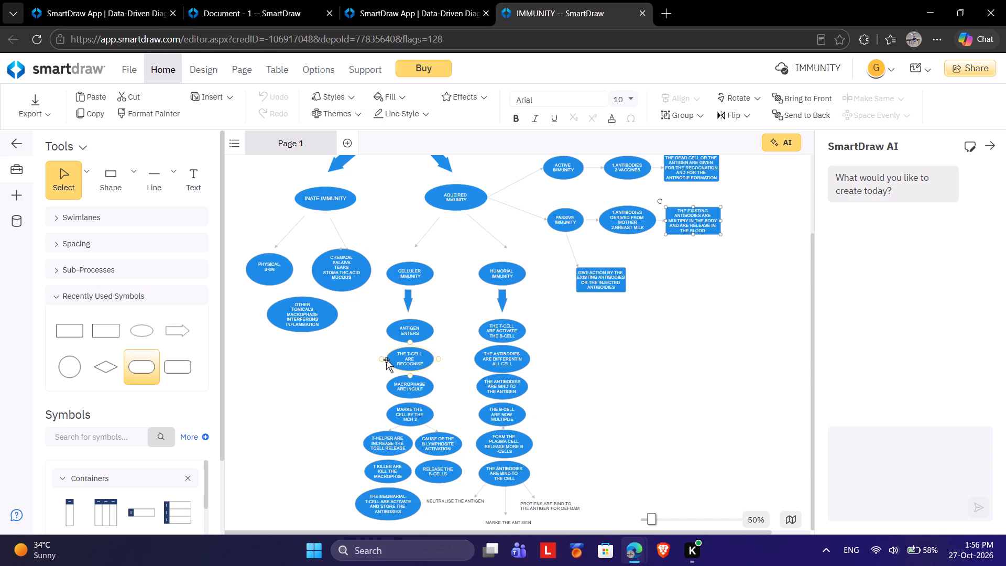
{"action": "left_click_drag", "start_coordinate": [382, 360], "coordinate": [353, 377]}
{"action": "left_click_drag", "start_coordinate": [353, 377], "coordinate": [326, 399]}
{"action": "left_click", "coordinate": [366, 414]}
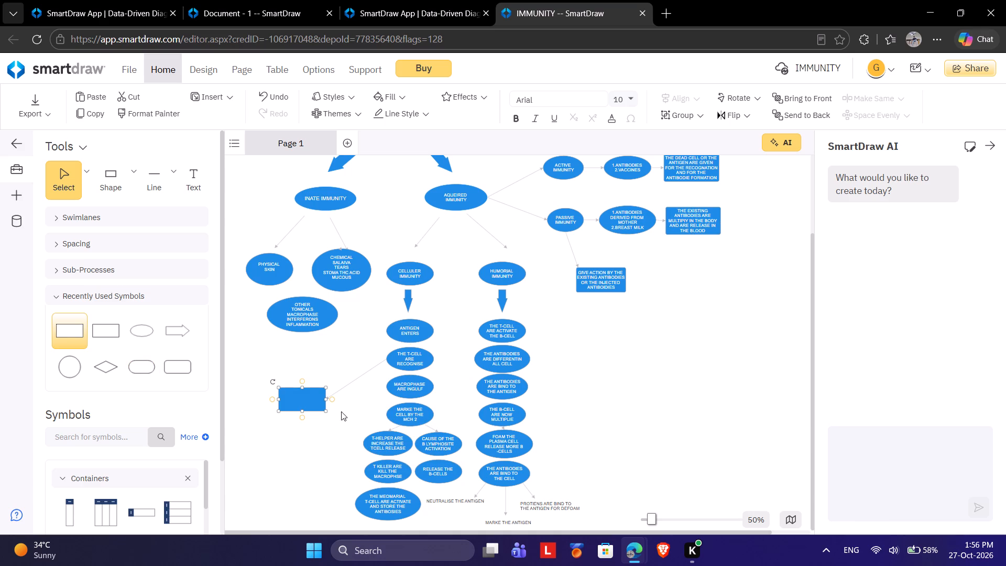
{"action": "left_click", "coordinate": [306, 436]}
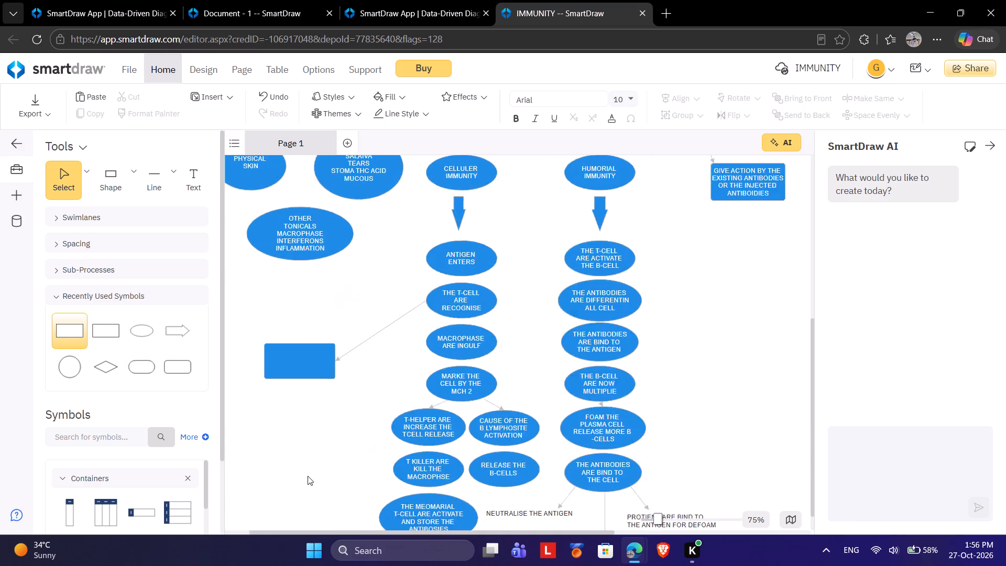
{"action": "left_click_drag", "start_coordinate": [318, 442], "coordinate": [341, 450]}
Label the new rectangle "TYPE OF THE T-CELLS".
{"action": "scroll", "coordinate": [349, 448], "scroll_direction": "up", "scroll_amount": 2}
{"action": "left_click", "coordinate": [204, 186]}
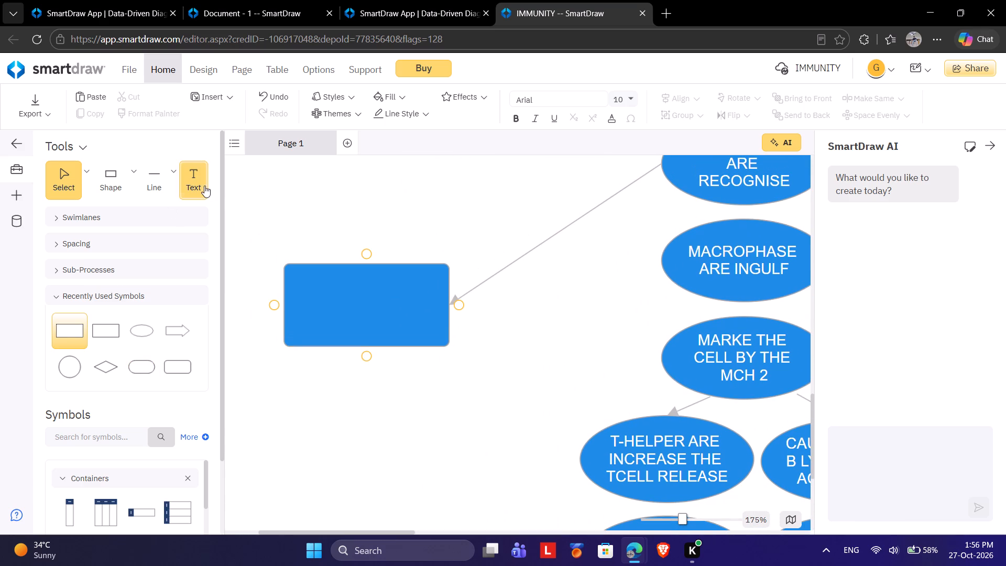
{"action": "left_click", "coordinate": [316, 281]}
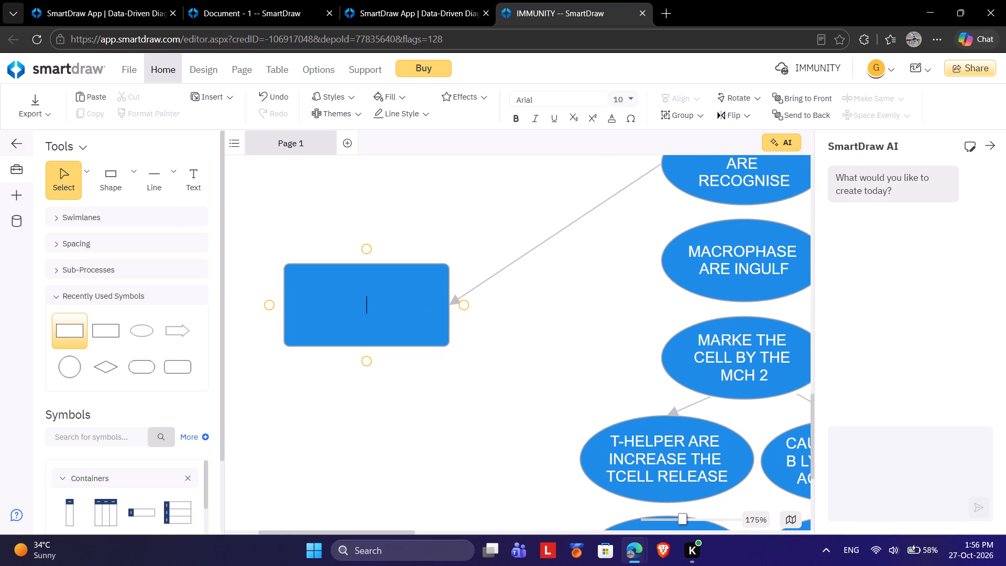
{"action": "type", "text": "TYPE OD"}
{"action": "key", "text": "BackSpace"}
{"action": "type", "text": "F THE"}
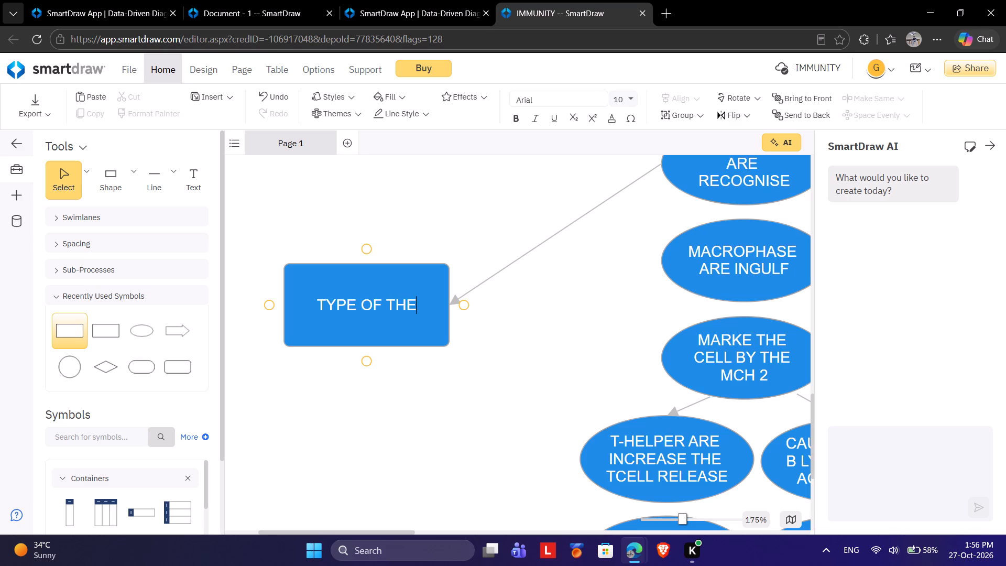
{"action": "key", "text": "space"}
{"action": "type", "text": "T"}
{"action": "key", "text": "space"}
{"action": "key", "text": "BackSpace"}
{"action": "type", "text": "-CELLS"}
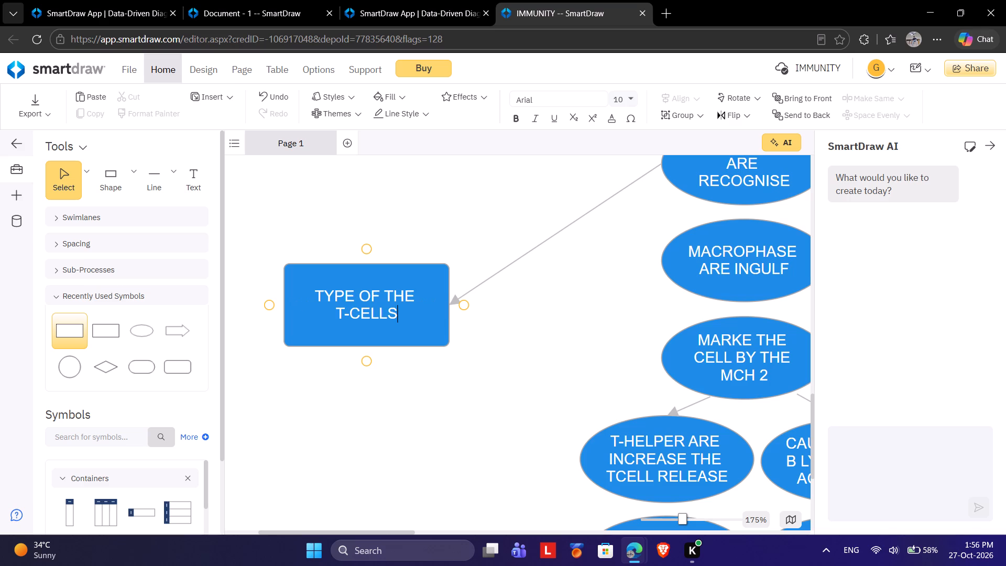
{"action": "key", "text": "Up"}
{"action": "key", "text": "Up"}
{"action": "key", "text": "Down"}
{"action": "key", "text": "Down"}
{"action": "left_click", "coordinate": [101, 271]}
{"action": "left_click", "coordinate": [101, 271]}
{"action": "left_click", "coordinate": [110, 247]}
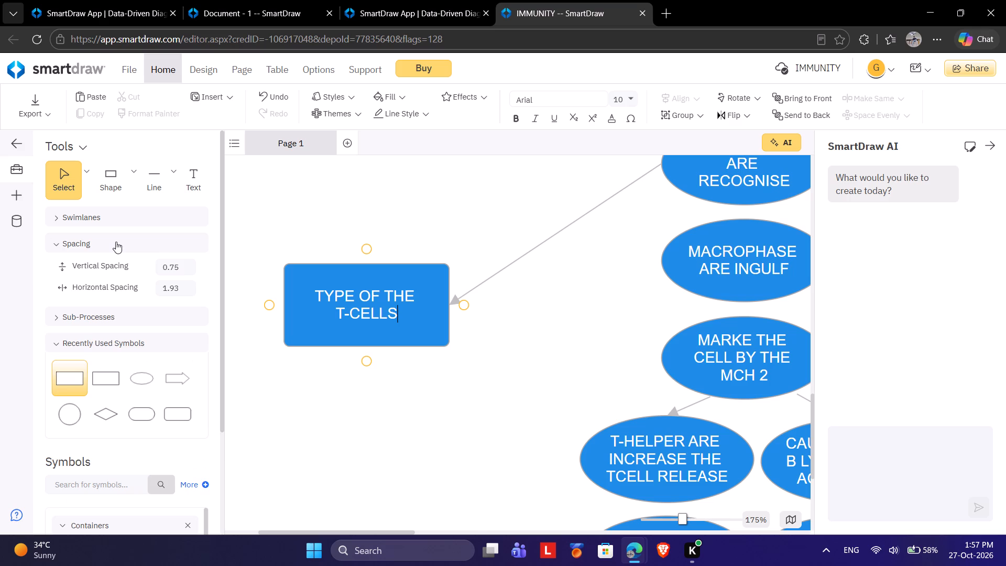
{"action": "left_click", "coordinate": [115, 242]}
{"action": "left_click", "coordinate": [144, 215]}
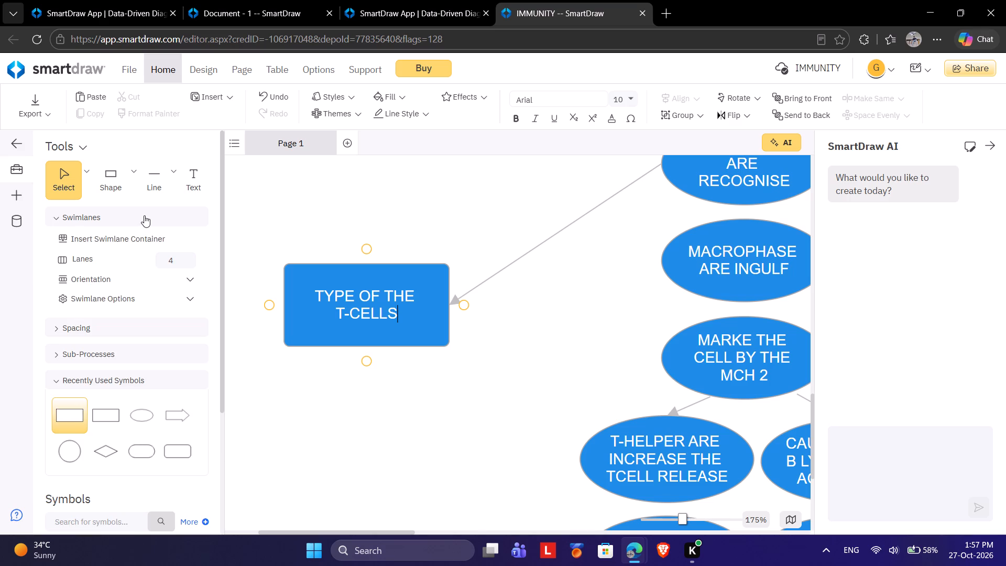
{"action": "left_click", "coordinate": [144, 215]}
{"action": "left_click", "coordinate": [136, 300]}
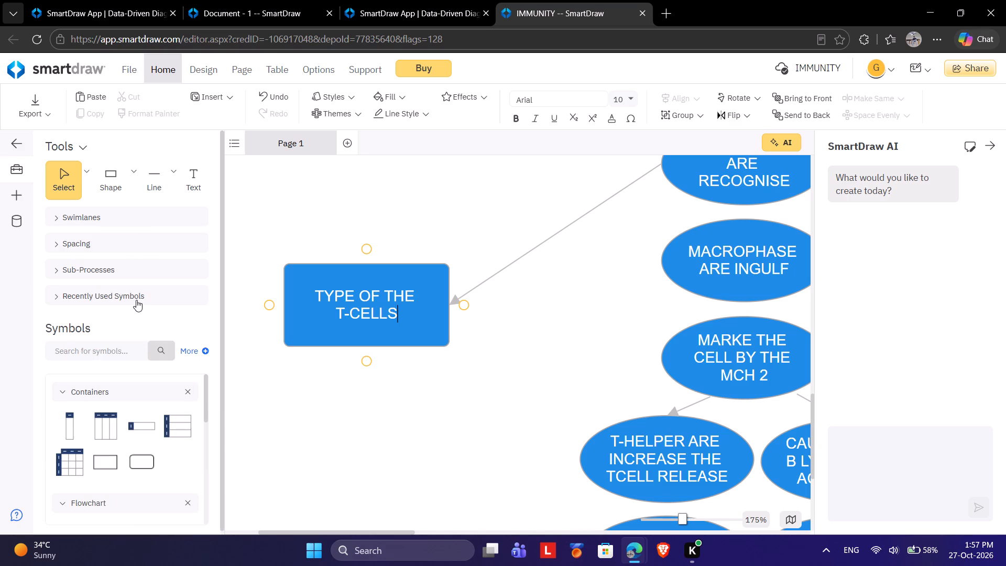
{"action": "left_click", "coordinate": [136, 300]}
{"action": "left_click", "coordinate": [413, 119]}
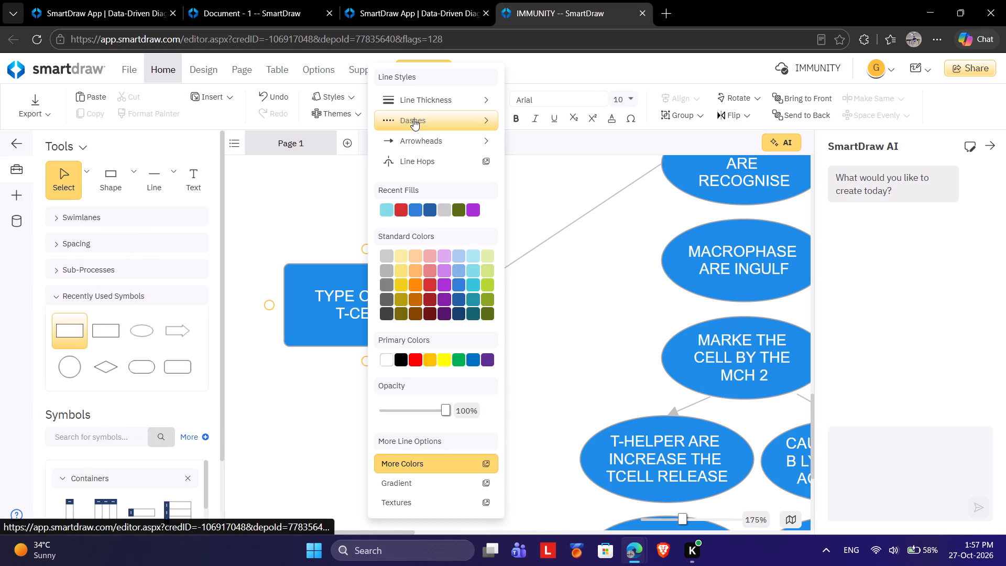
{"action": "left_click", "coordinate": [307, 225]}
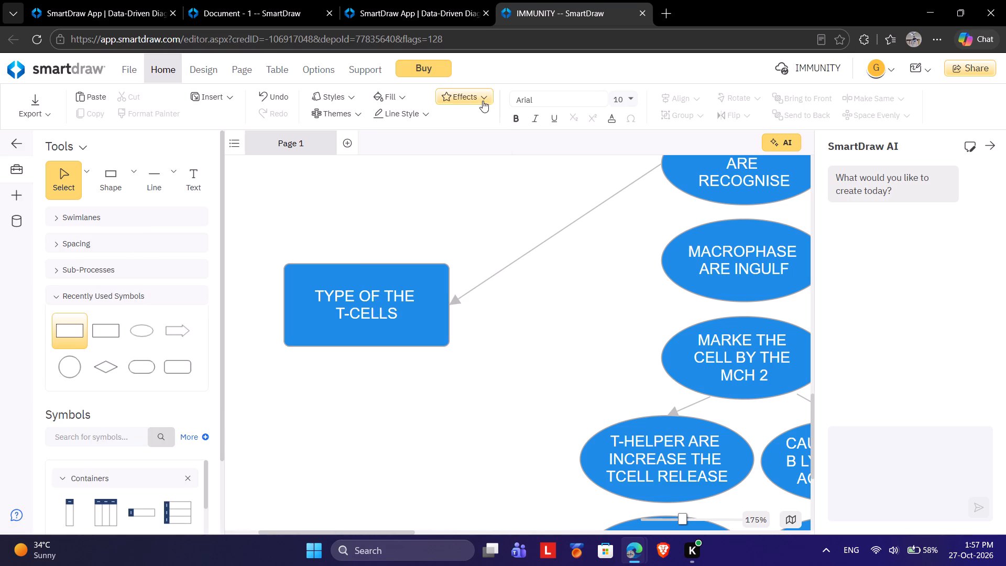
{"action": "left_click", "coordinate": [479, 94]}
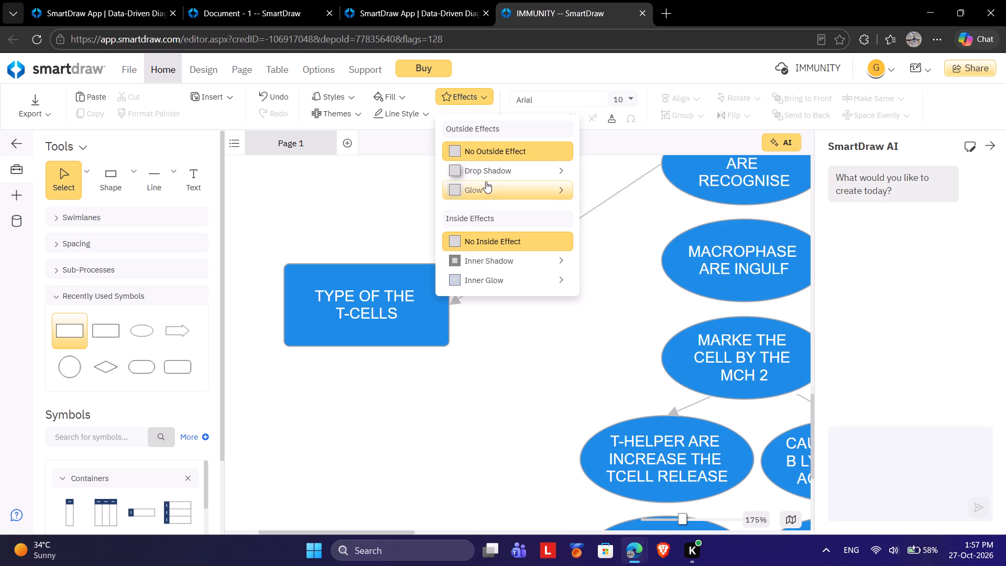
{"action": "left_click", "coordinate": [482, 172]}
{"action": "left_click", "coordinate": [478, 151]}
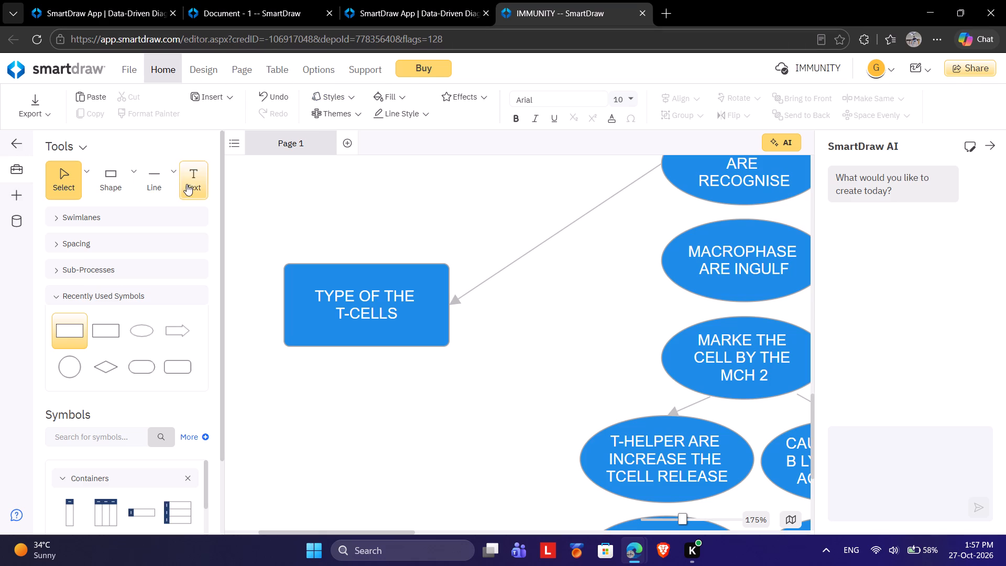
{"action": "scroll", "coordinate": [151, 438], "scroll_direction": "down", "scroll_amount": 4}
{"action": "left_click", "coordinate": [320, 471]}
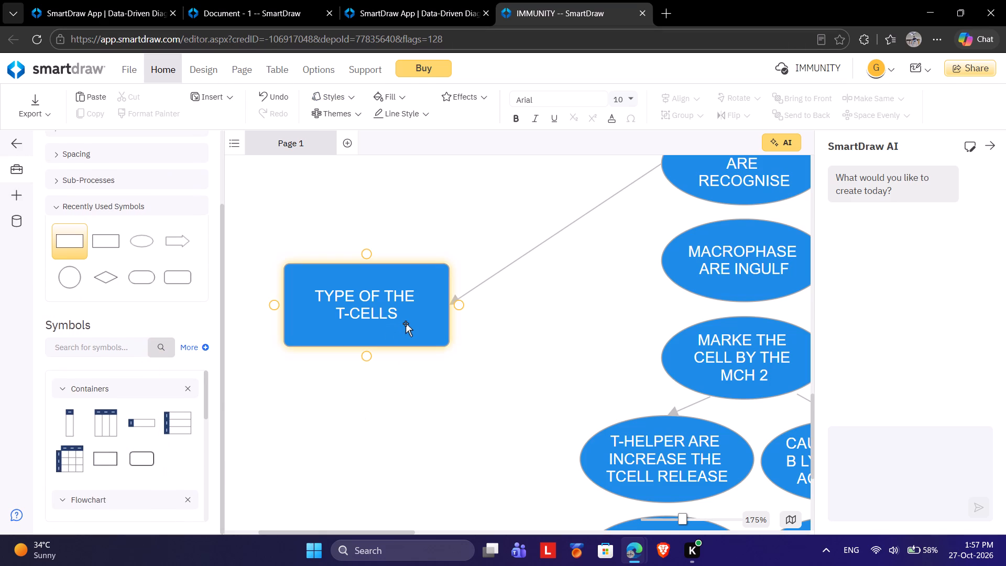
Reopen the T-cells rectangle's text and add the line "1.T HELPER CELL" below its heading.
{"action": "left_click", "coordinate": [409, 316]}
{"action": "scroll", "coordinate": [167, 193], "scroll_direction": "up", "scroll_amount": 6}
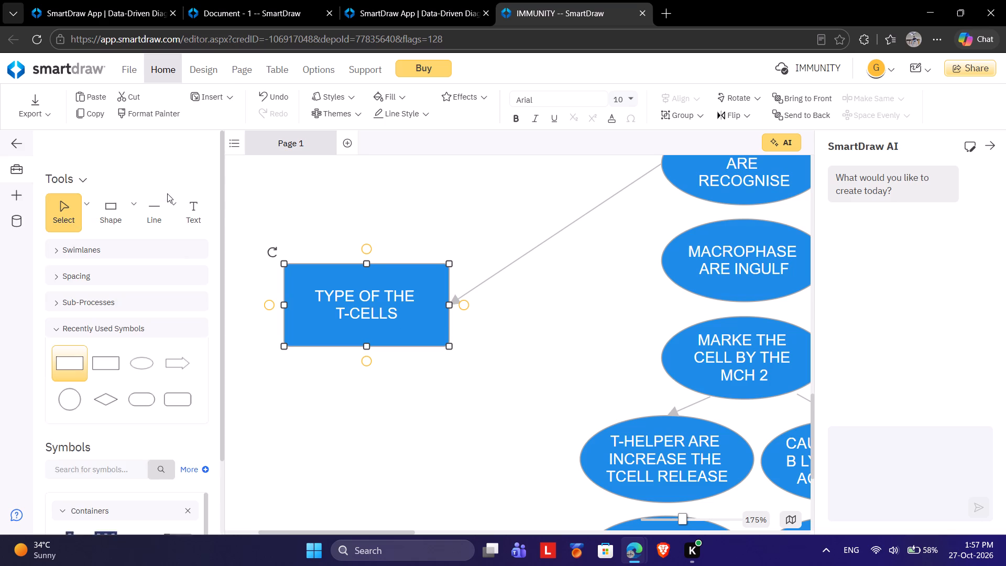
{"action": "left_click", "coordinate": [189, 187]}
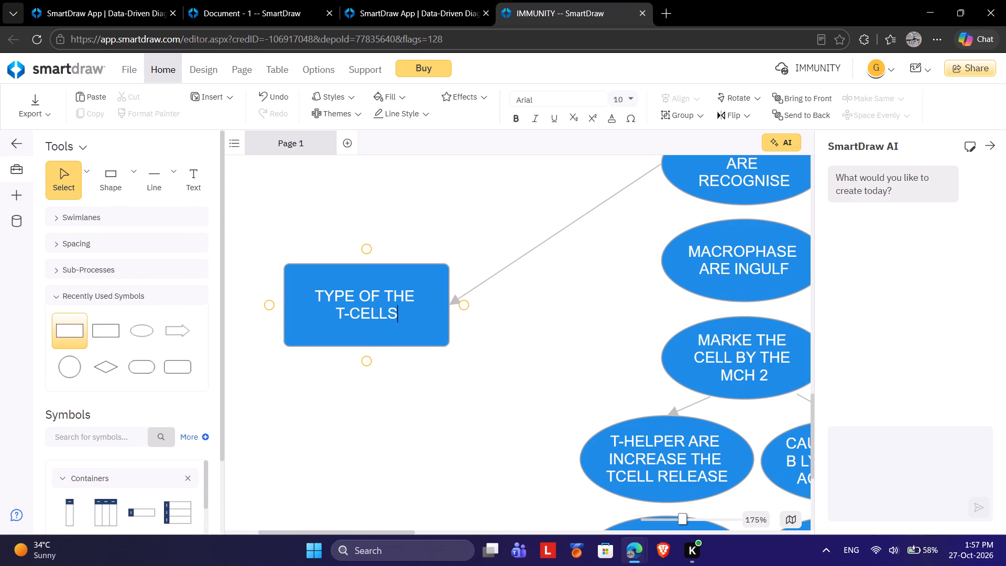
{"action": "key", "text": "shift+Return"}
{"action": "type", "text": "1."}
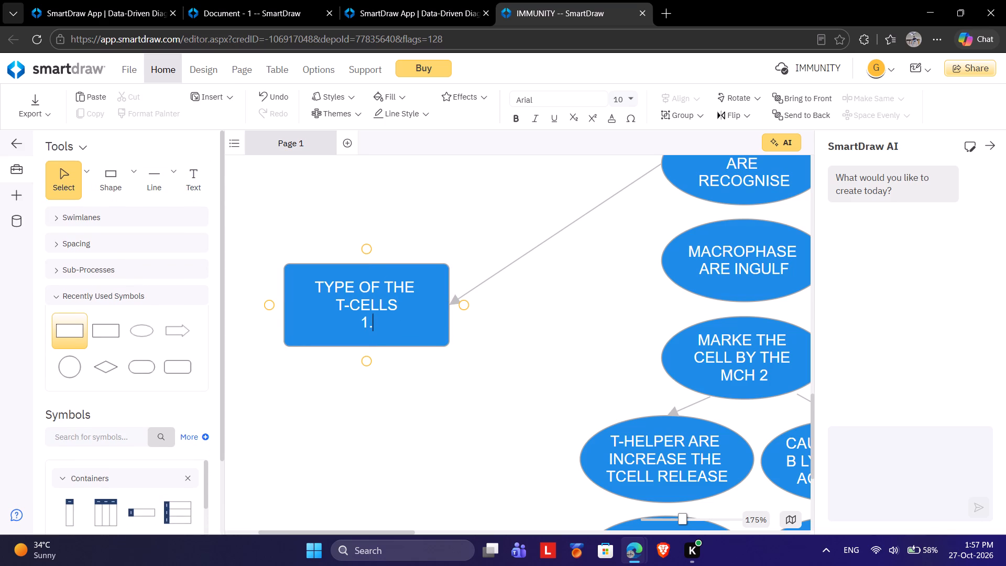
{"action": "type", "text": "T HELPER CELL"}
Add the second list line "2.T-CYTOKINES OR KILLER" to the T-cells rectangle.
{"action": "key", "text": "shift+Return"}
{"action": "type", "text": "2."}
{"action": "key", "text": "t"}
{"action": "key", "text": "minus"}
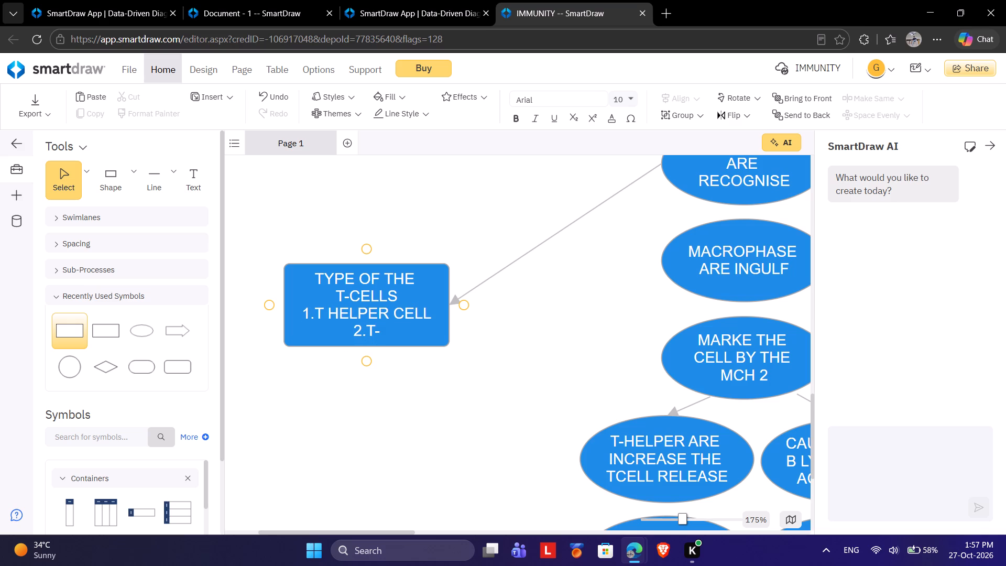
{"action": "type", "text": "SYTO"}
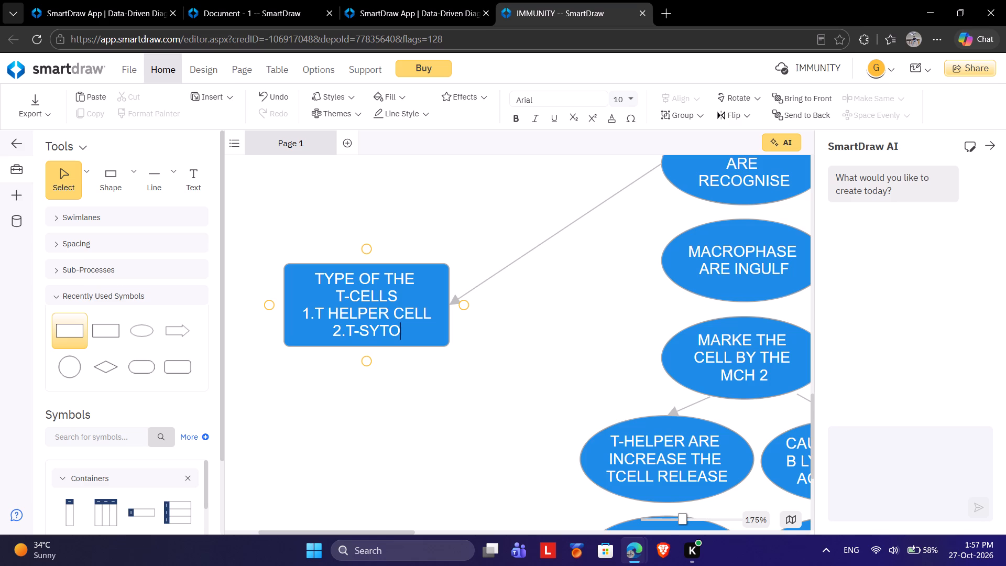
{"action": "key", "text": "BackSpace"}
{"action": "key", "text": "BackSpace"}
{"action": "key", "text": "BackSpace"}
{"action": "key", "text": "BackSpace"}
{"action": "type", "text": "CYTOKINES OR KILLER"}
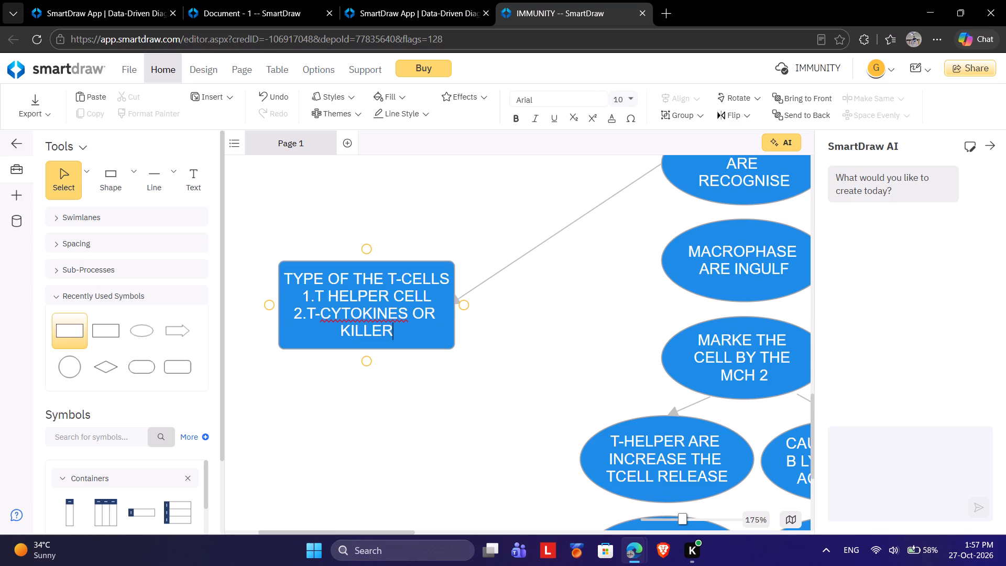
Add the third list line "3.T-SUPPRESSORE" to the T-cells rectangle.
{"action": "key", "text": "shift+Return"}
{"action": "type", "text": "3."}
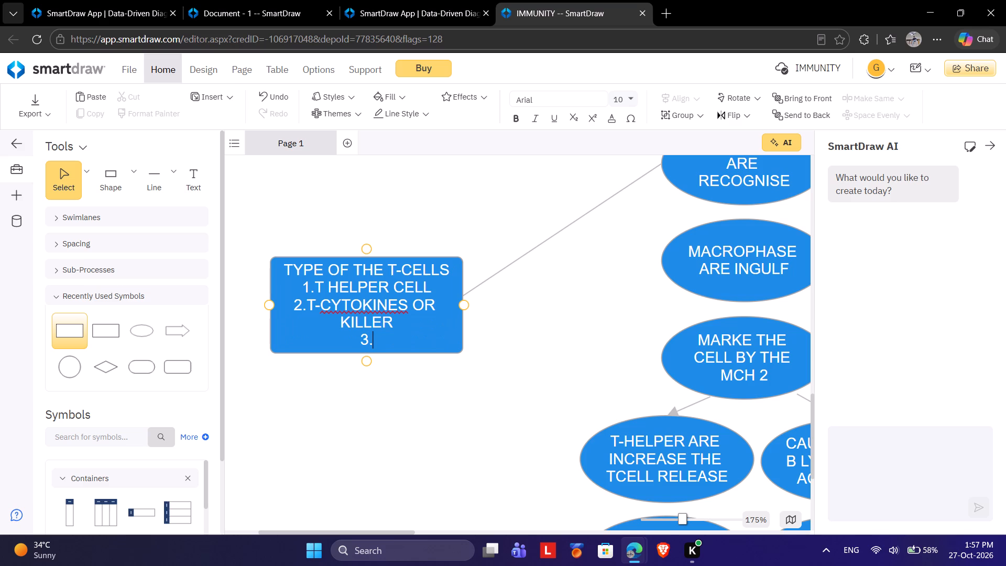
{"action": "type", "text": "T-"}
{"action": "type", "text": "SUPPRESSOR"}
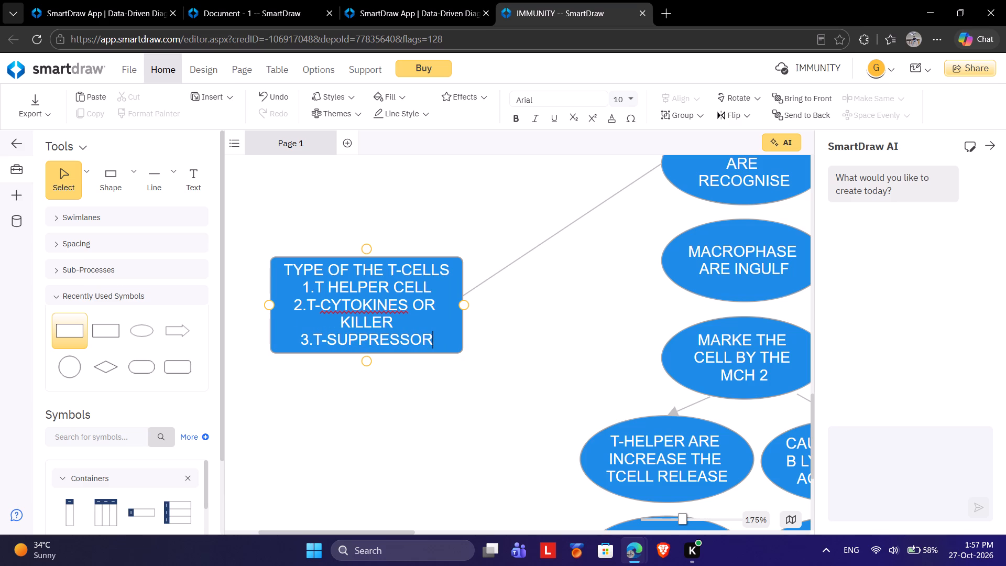
{"action": "key", "text": "e"}
Add the fourth list line "4.T-MEMORIAL CELL" and finish editing the T-cells rectangle's text.
{"action": "key", "text": "shift+Return"}
{"action": "type", "text": "4."}
{"action": "type", "text": "T-"}
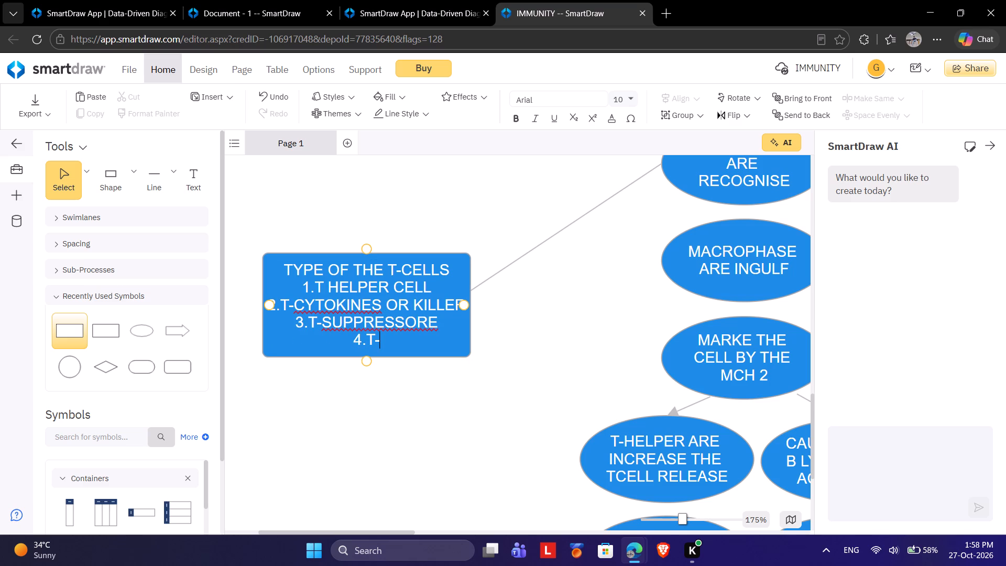
{"action": "type", "text": ",E"}
{"action": "key", "text": "BackSpace"}
{"action": "key", "text": "BackSpace"}
{"action": "type", "text": "MEMORIAL"}
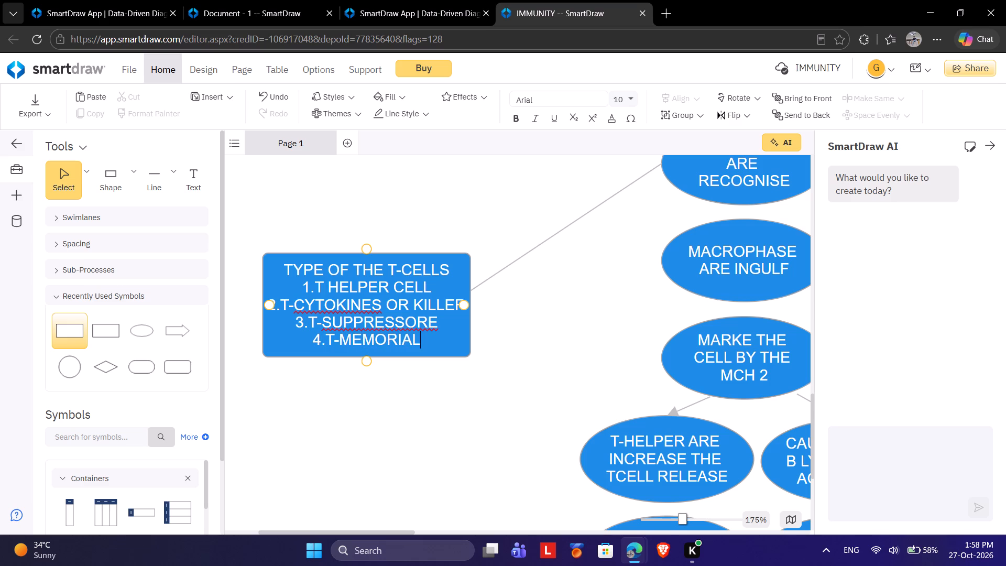
{"action": "key", "text": "space"}
{"action": "type", "text": "CELL"}
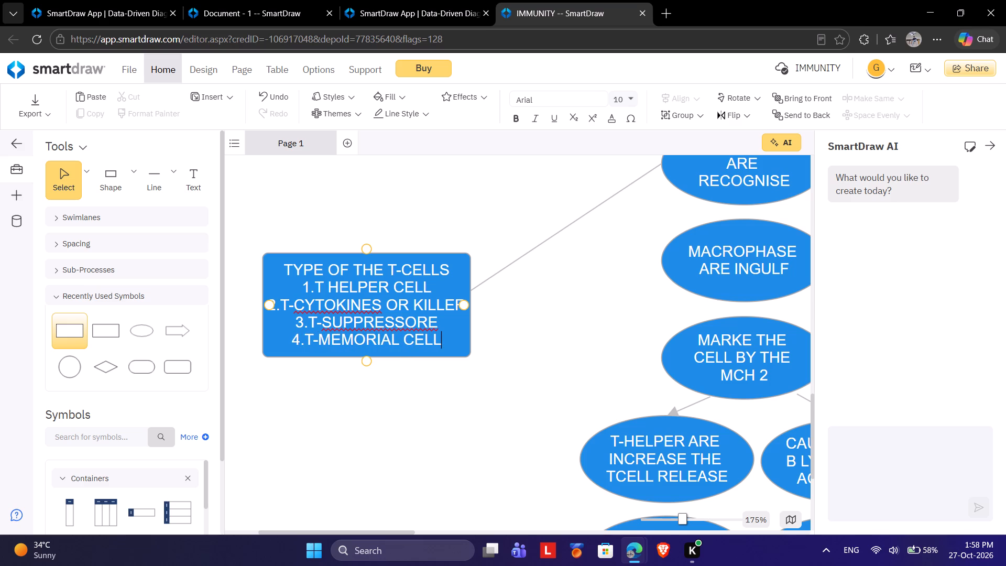
{"action": "left_click", "coordinate": [388, 459]}
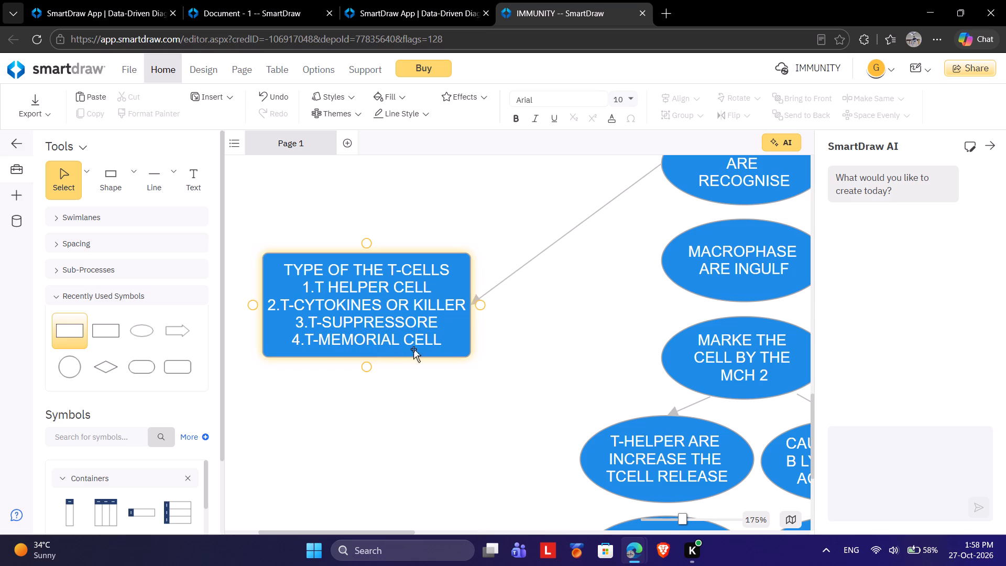
Replace "OR" with a slash in the T-cells rectangle's second list line, making it "2.T-CYTOKINES/KILLER".
{"action": "left_click", "coordinate": [207, 177]}
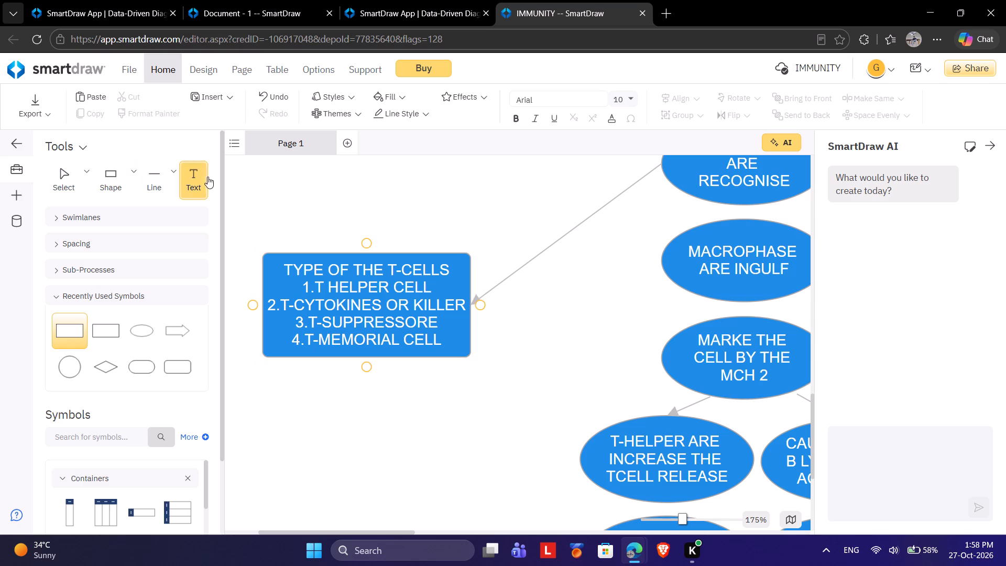
{"action": "left_click", "coordinate": [410, 308]}
{"action": "left_click", "coordinate": [413, 302]}
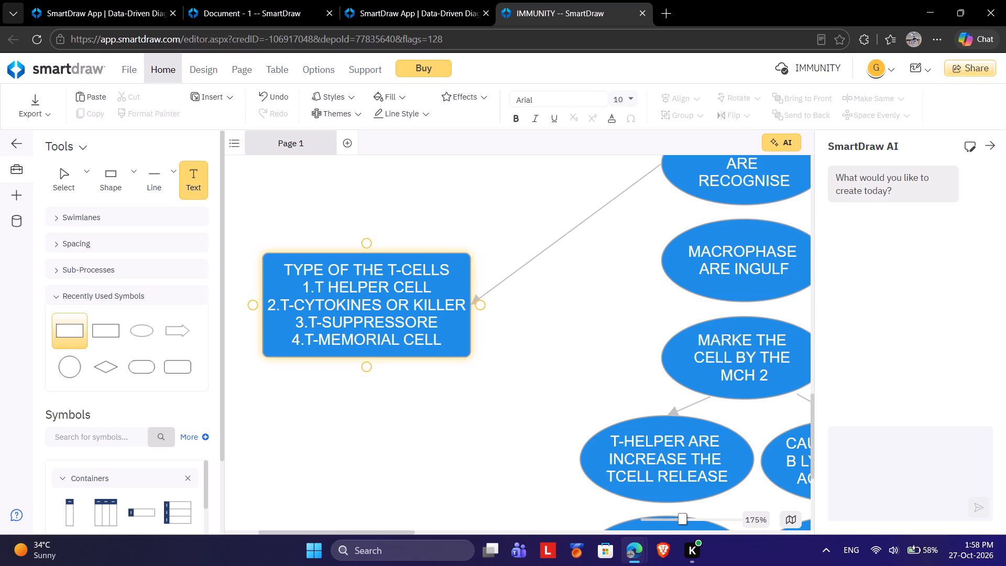
{"action": "key", "text": "BackSpace"}
{"action": "key", "text": "BackSpace"}
{"action": "key", "text": "BackSpace"}
{"action": "key", "text": "BackSpace"}
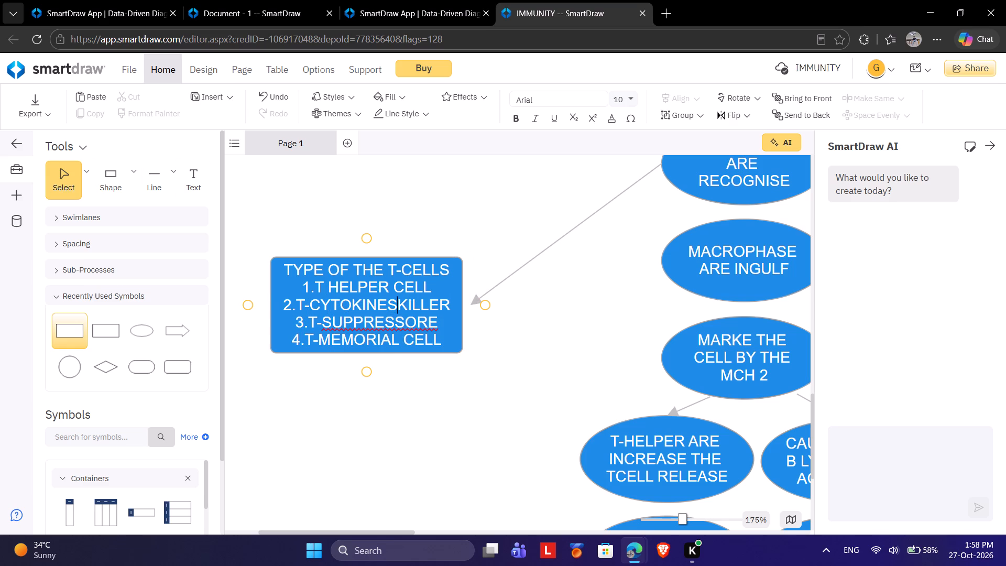
{"action": "key", "text": "backslash"}
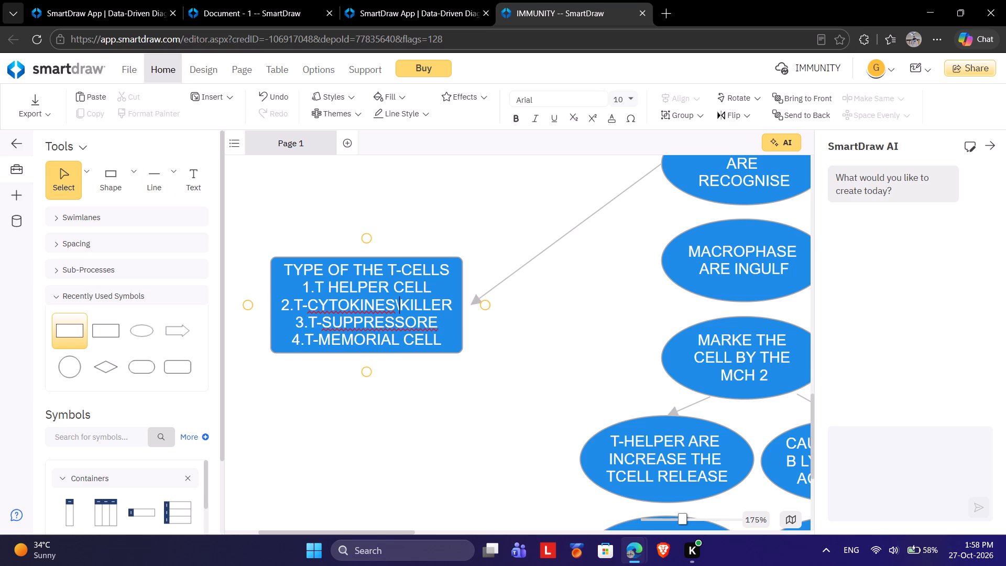
{"action": "key", "text": "BackSpace"}
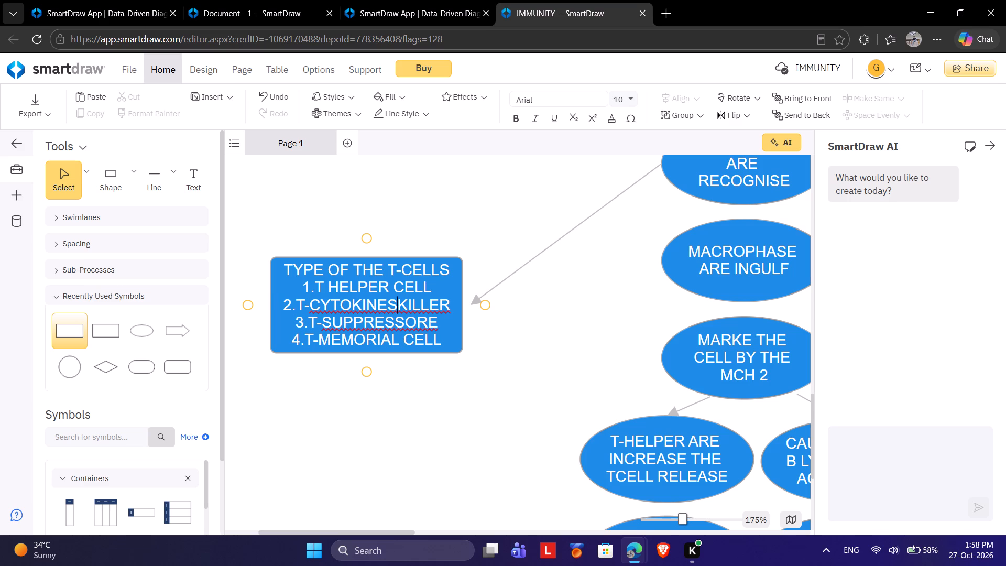
{"action": "key", "text": "slash"}
{"action": "left_click", "coordinate": [489, 376]}
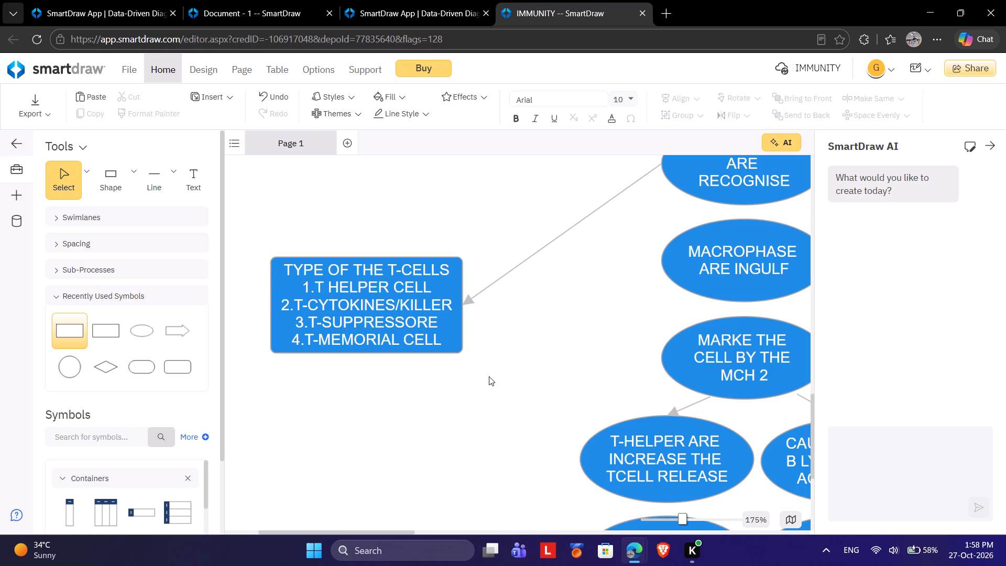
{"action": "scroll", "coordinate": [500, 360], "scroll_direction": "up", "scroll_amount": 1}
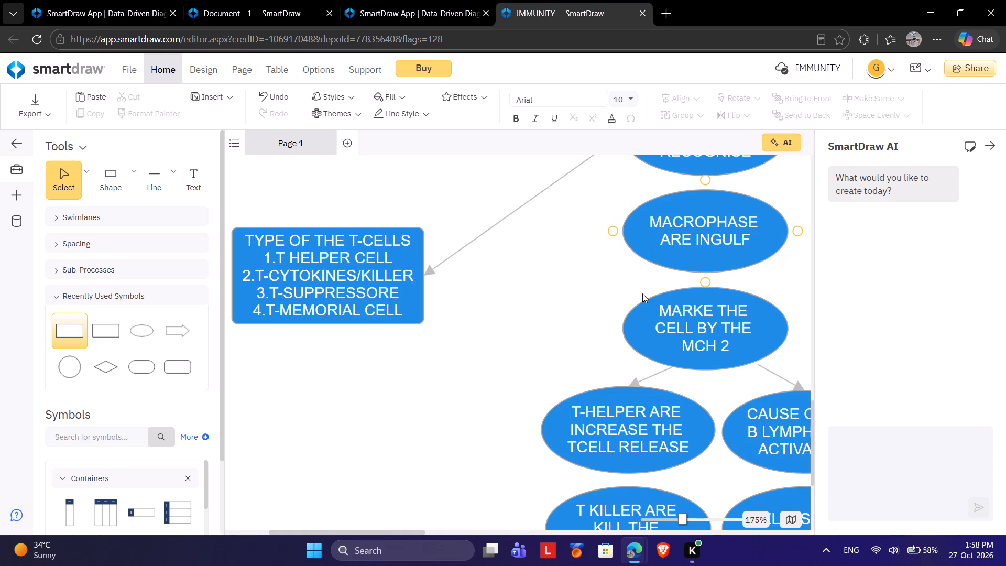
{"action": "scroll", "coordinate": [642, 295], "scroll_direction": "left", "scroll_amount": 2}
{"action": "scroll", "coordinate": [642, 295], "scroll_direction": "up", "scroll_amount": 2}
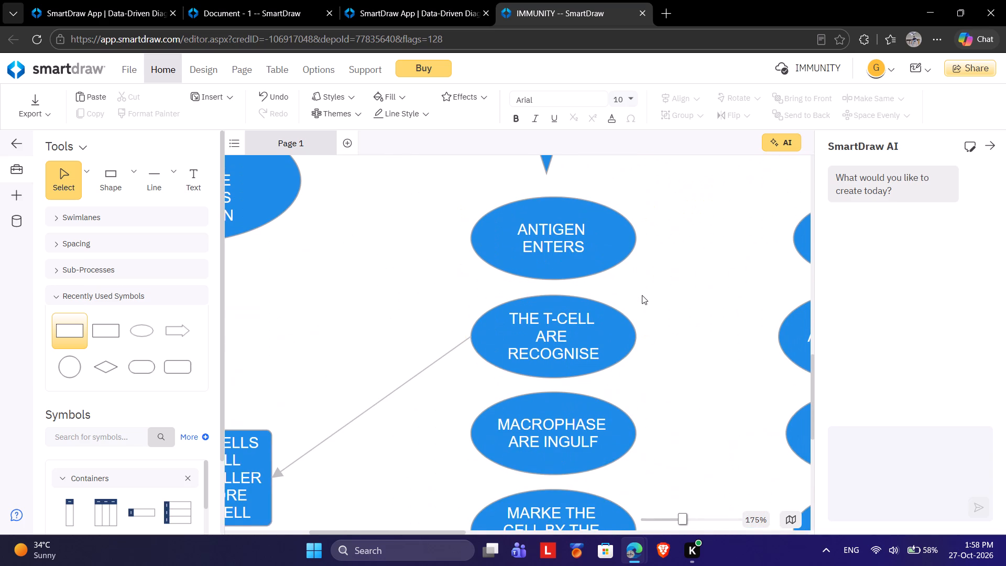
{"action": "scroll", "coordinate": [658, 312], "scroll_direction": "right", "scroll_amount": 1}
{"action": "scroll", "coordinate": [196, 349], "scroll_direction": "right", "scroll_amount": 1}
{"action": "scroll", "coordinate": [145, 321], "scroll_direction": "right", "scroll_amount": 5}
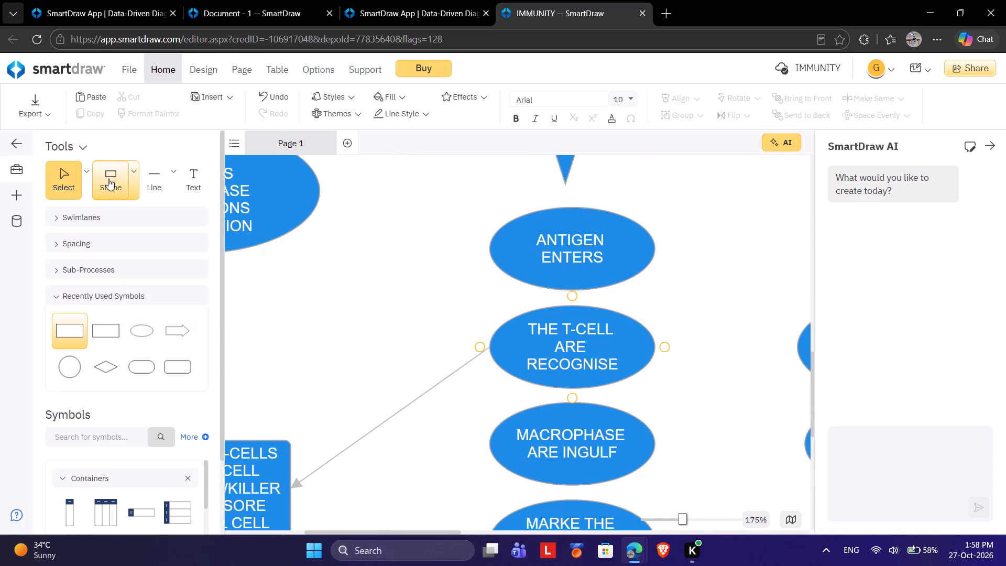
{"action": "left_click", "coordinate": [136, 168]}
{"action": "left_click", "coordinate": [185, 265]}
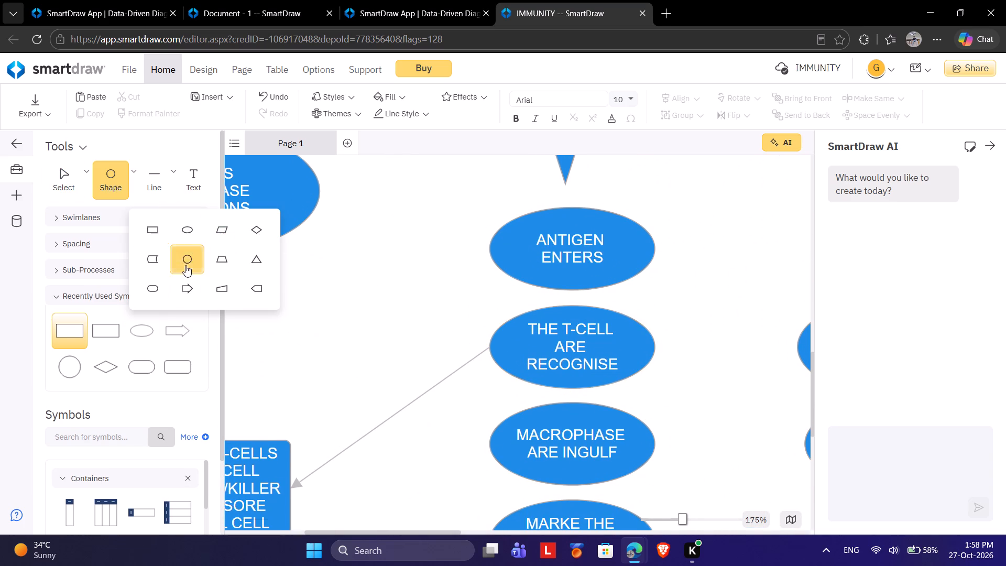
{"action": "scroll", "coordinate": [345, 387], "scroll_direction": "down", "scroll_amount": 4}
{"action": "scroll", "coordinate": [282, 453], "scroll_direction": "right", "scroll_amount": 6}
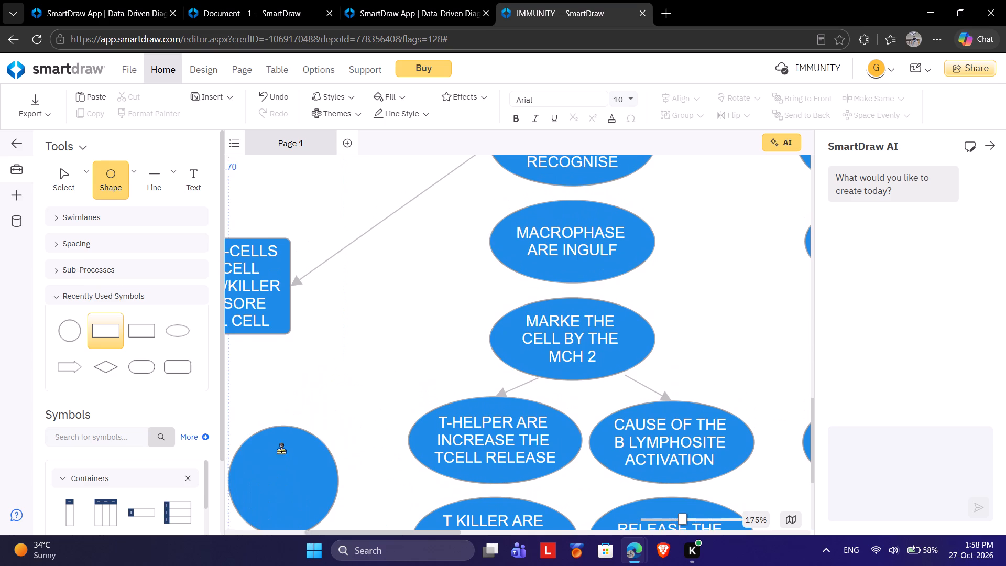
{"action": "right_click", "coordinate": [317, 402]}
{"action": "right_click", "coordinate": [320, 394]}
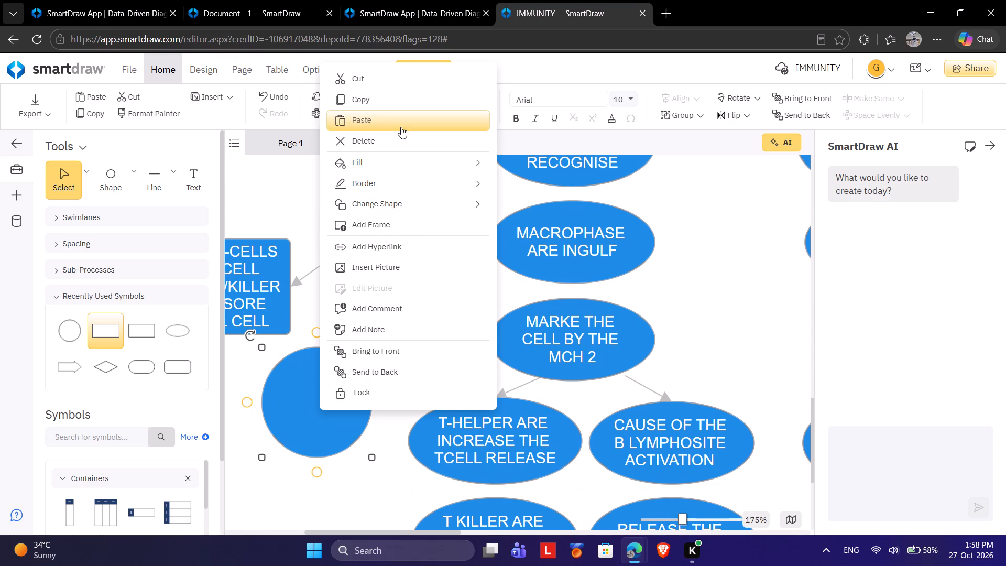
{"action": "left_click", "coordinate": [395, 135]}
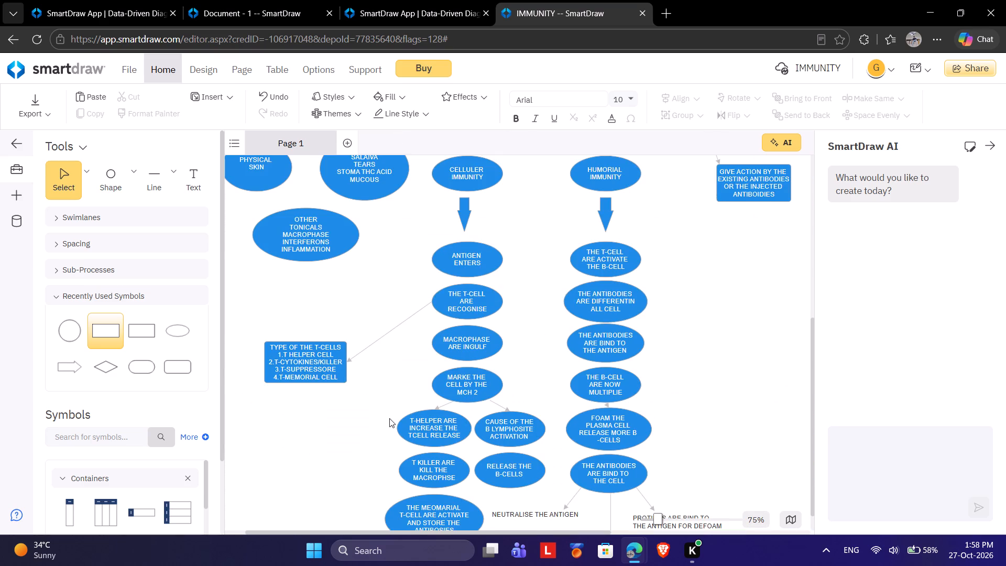
Switch to the other SmartDraw App browser tab and start a new blank diagram document.
{"action": "scroll", "coordinate": [389, 418], "scroll_direction": "up", "scroll_amount": 4}
{"action": "scroll", "coordinate": [389, 418], "scroll_direction": "down", "scroll_amount": 5}
{"action": "left_click", "coordinate": [445, 0]}
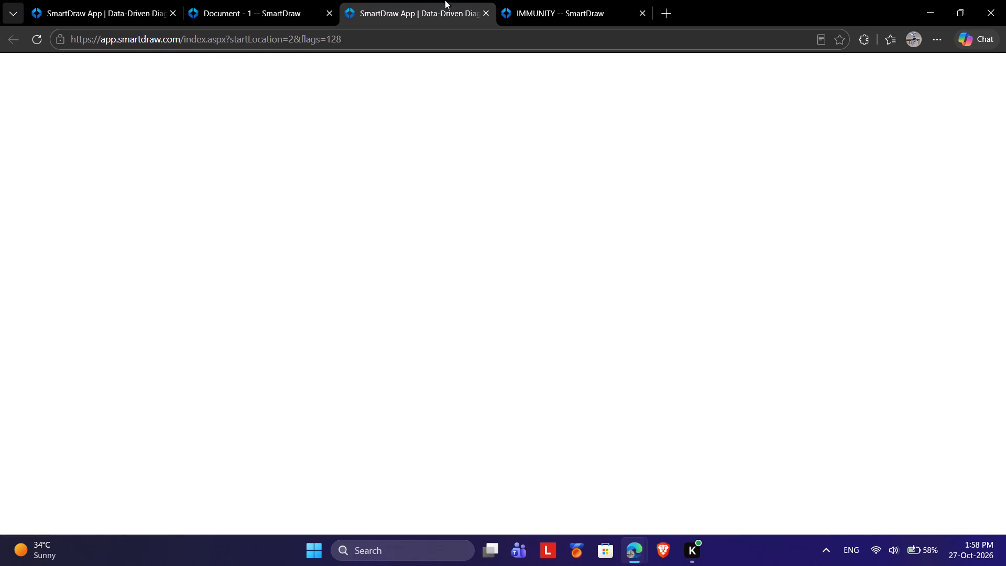
{"action": "left_click", "coordinate": [291, 390]}
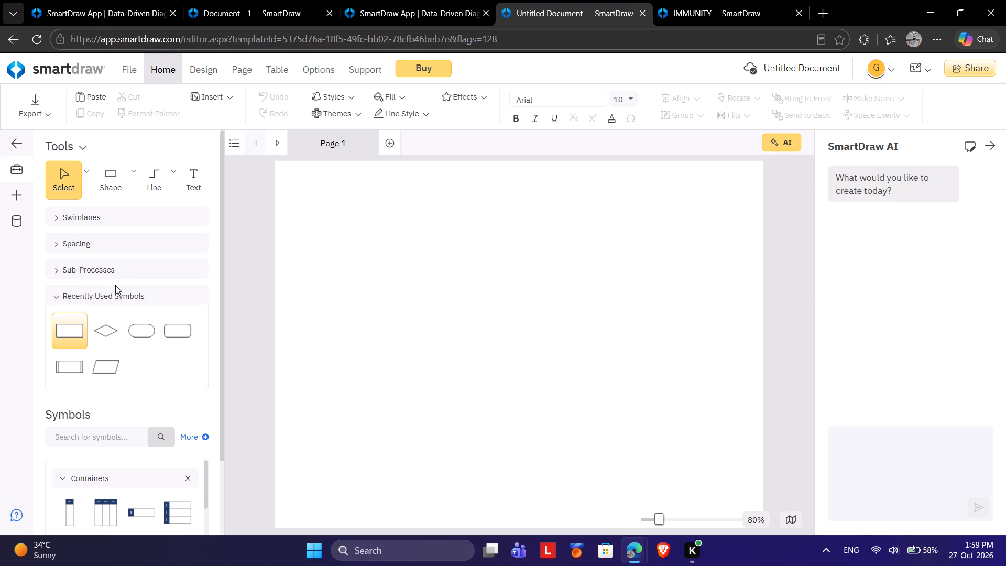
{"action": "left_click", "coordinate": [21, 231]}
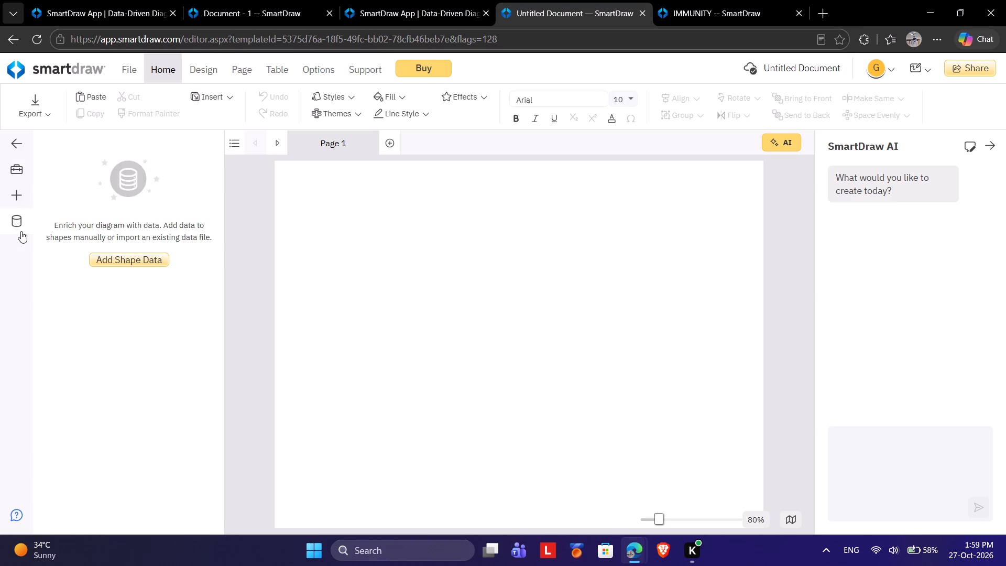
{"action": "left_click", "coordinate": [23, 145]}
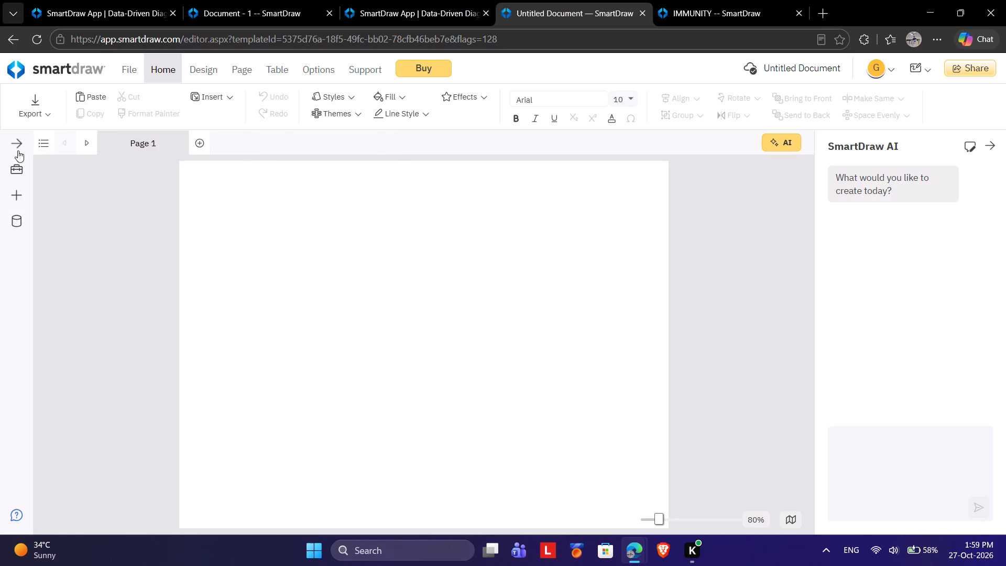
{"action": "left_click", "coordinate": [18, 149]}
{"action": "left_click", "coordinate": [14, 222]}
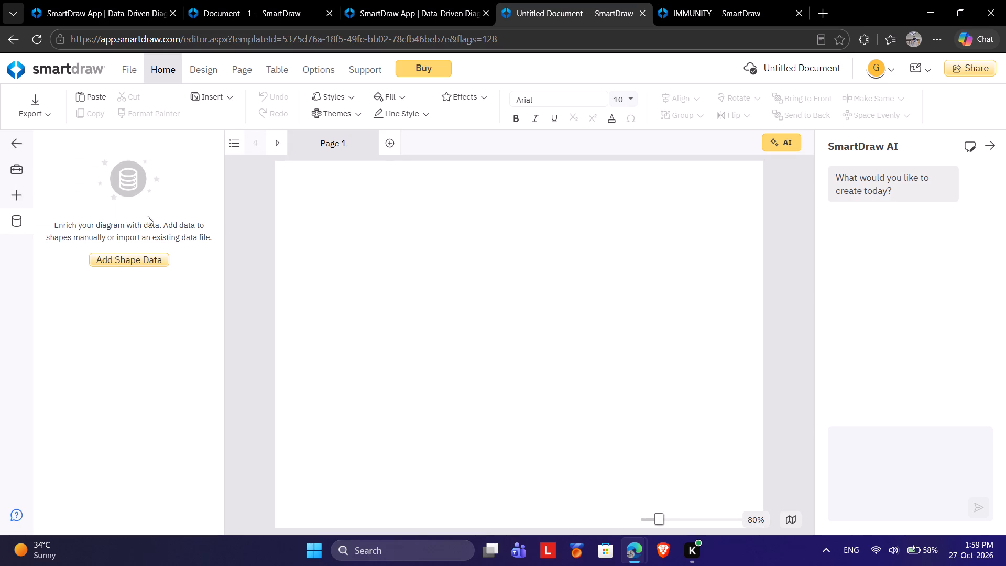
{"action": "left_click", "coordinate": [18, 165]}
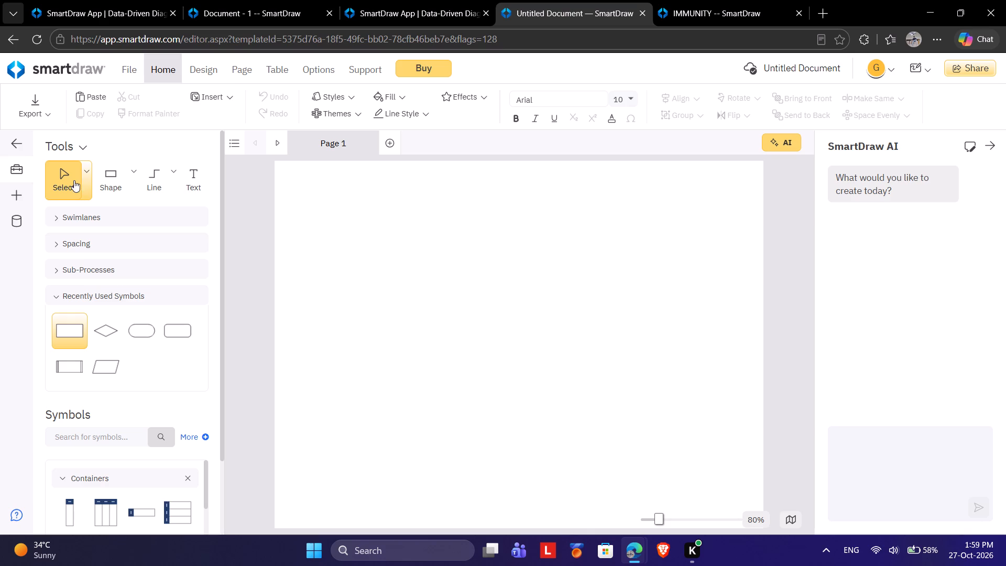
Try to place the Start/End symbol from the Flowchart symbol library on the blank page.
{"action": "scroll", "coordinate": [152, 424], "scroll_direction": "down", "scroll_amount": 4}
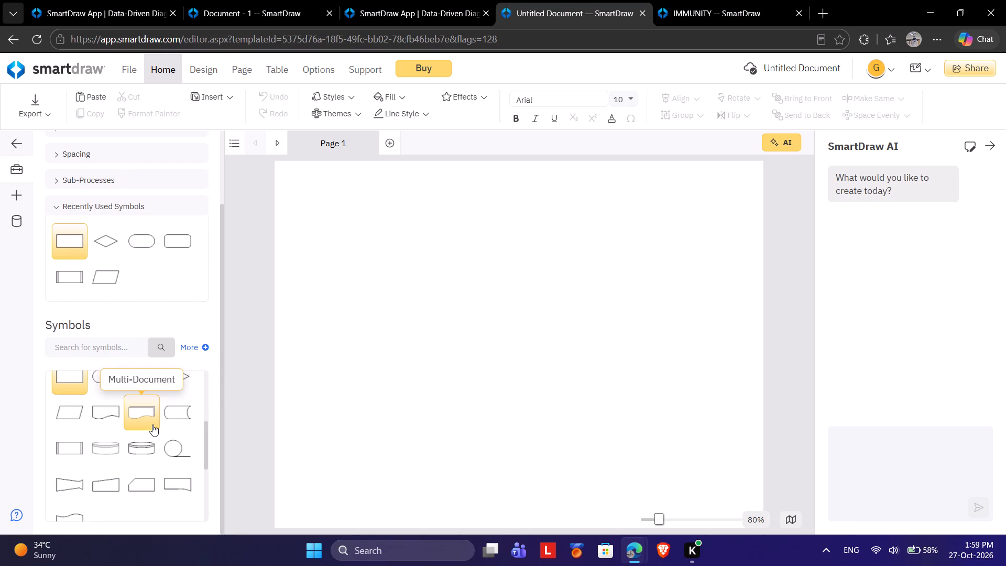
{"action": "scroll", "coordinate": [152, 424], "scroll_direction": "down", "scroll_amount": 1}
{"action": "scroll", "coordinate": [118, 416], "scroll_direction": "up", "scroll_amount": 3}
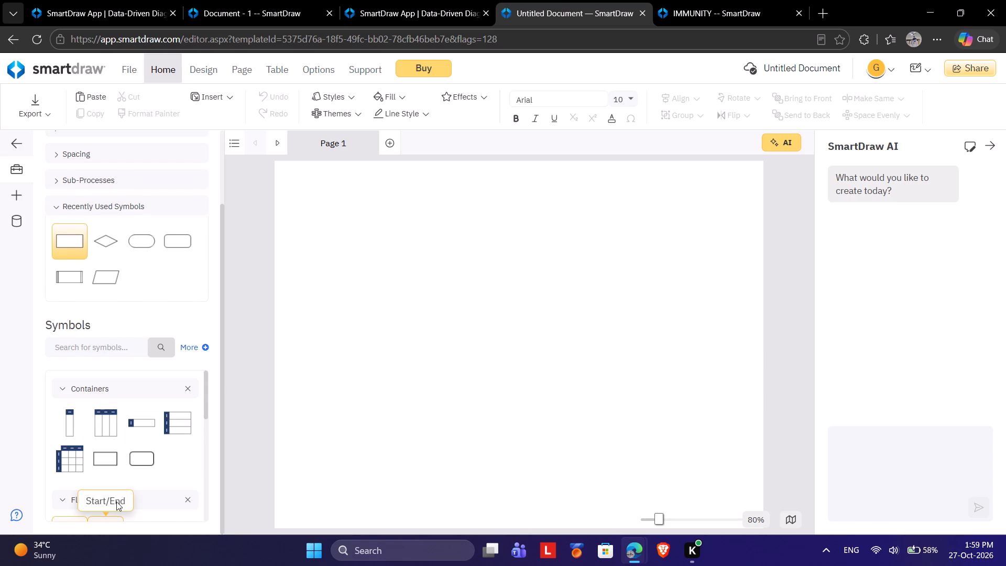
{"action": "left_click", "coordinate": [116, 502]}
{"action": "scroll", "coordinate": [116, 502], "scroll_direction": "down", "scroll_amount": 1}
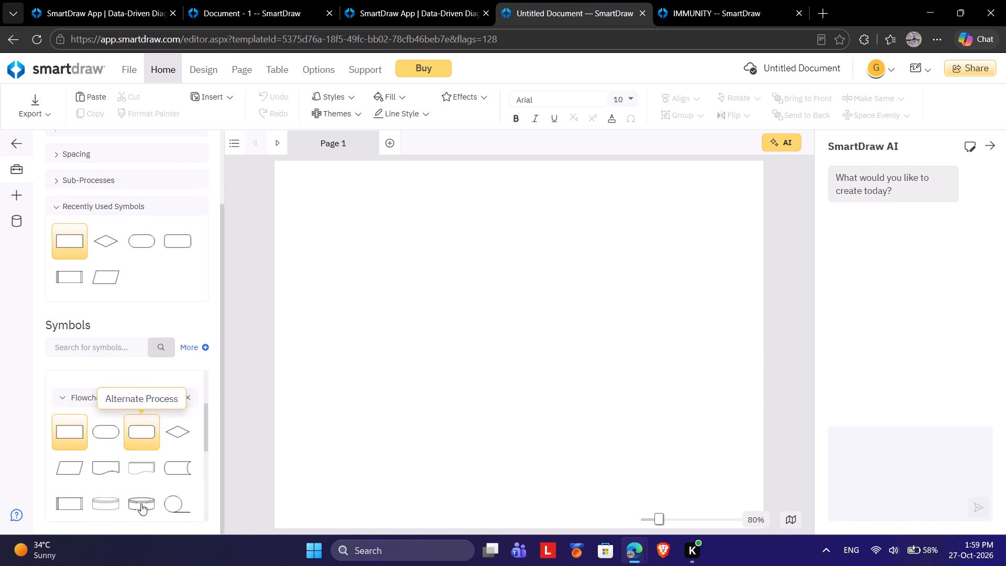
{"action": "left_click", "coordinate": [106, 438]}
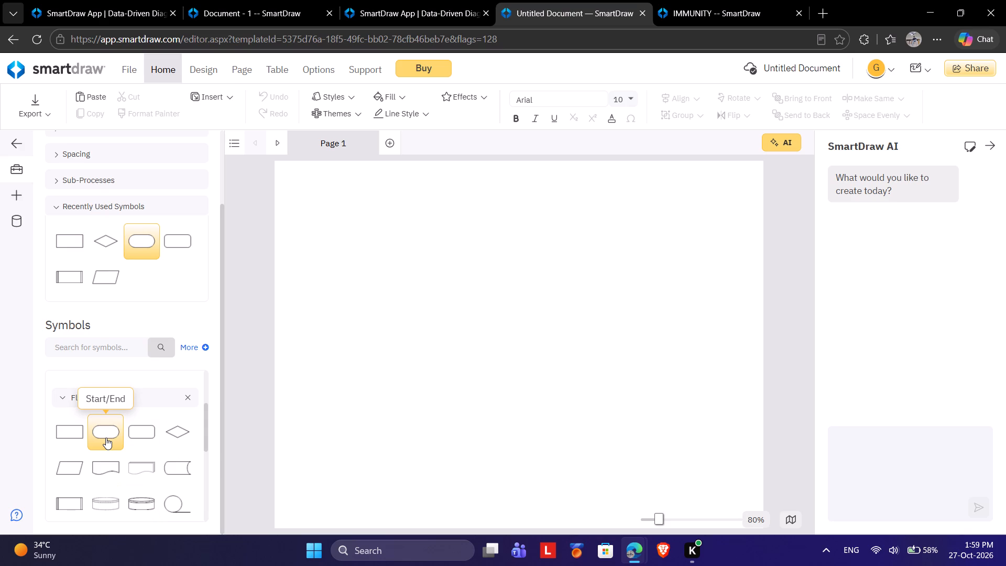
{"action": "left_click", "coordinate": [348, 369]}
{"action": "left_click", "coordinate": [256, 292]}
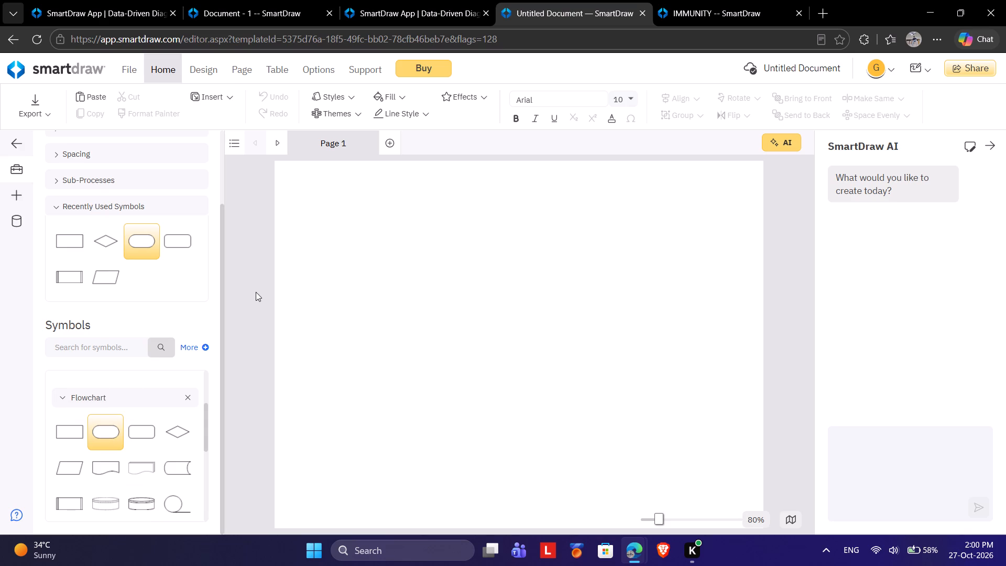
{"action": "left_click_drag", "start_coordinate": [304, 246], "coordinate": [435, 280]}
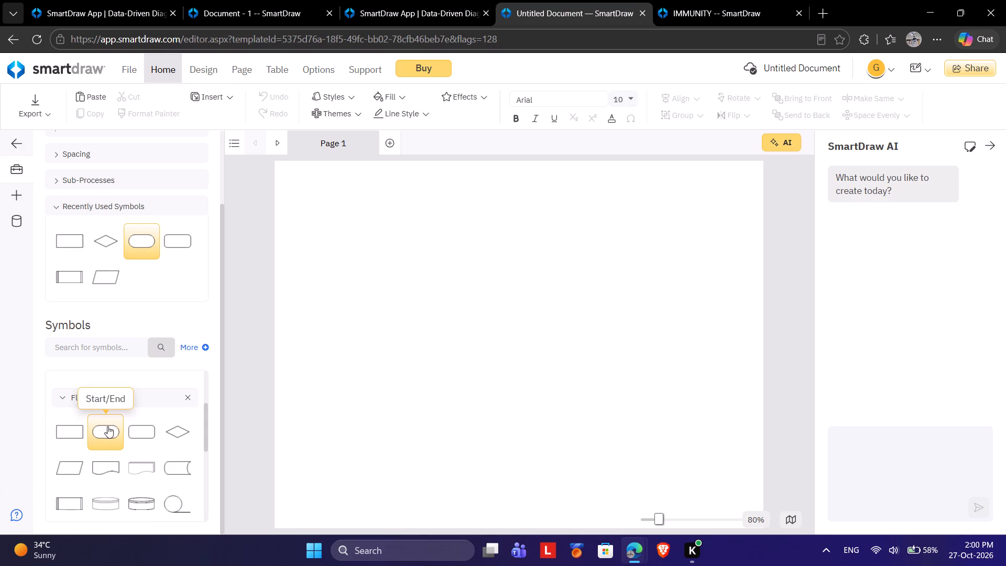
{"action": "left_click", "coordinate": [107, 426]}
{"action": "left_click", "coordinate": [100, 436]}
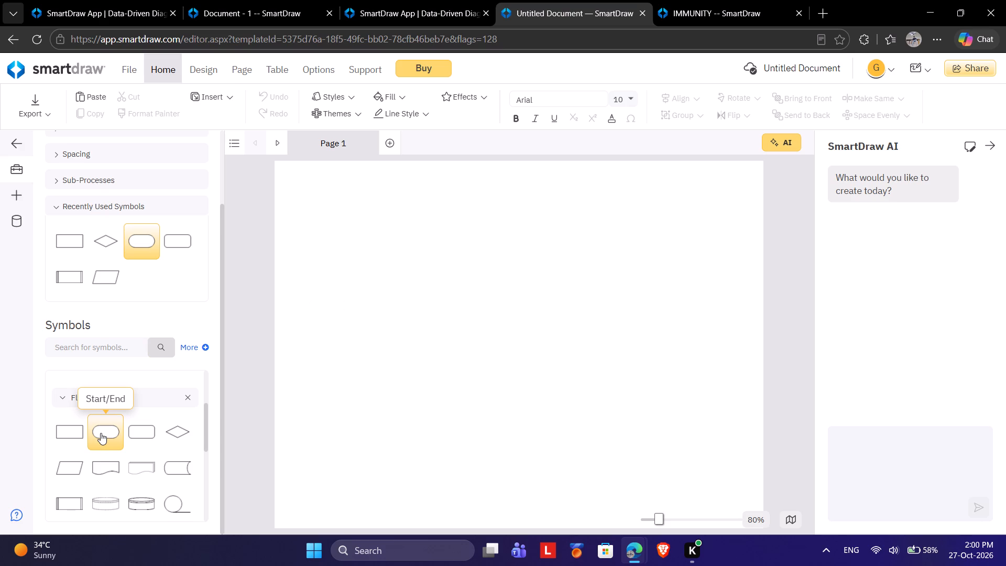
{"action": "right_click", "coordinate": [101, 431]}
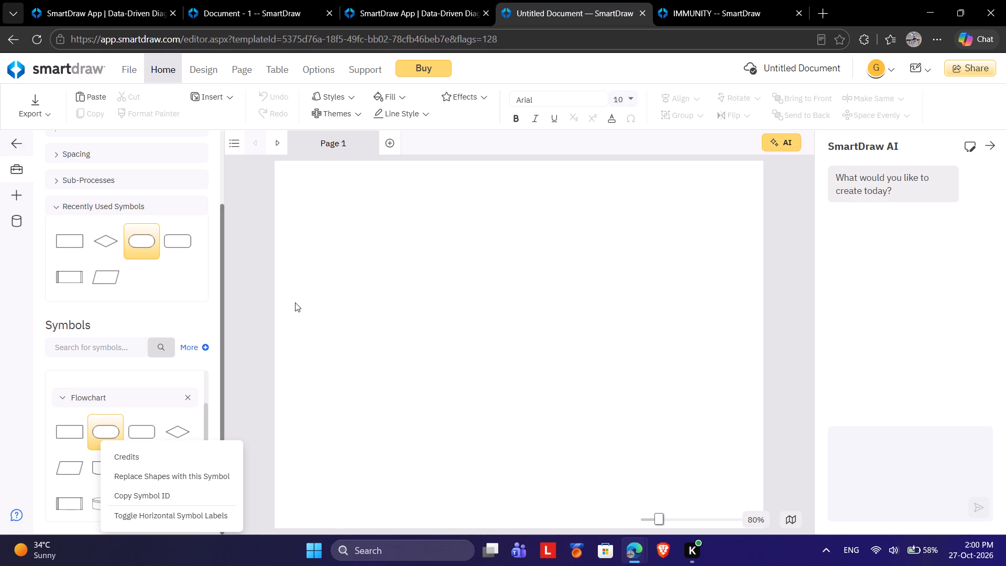
Place an ellipse shape near the top middle of the blank page.
{"action": "scroll", "coordinate": [105, 245], "scroll_direction": "up", "scroll_amount": 8}
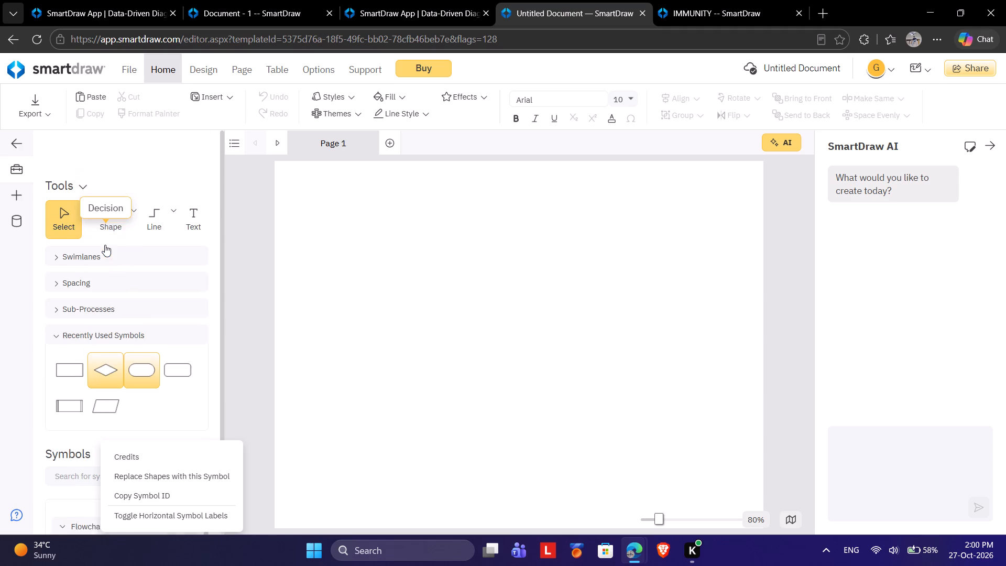
{"action": "left_click", "coordinate": [137, 193]}
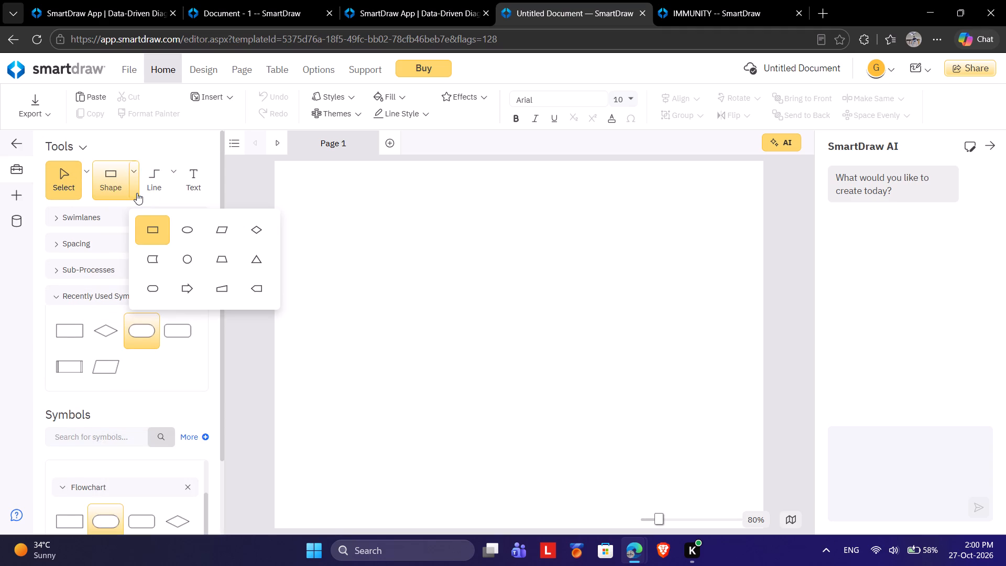
{"action": "left_click", "coordinate": [192, 234]}
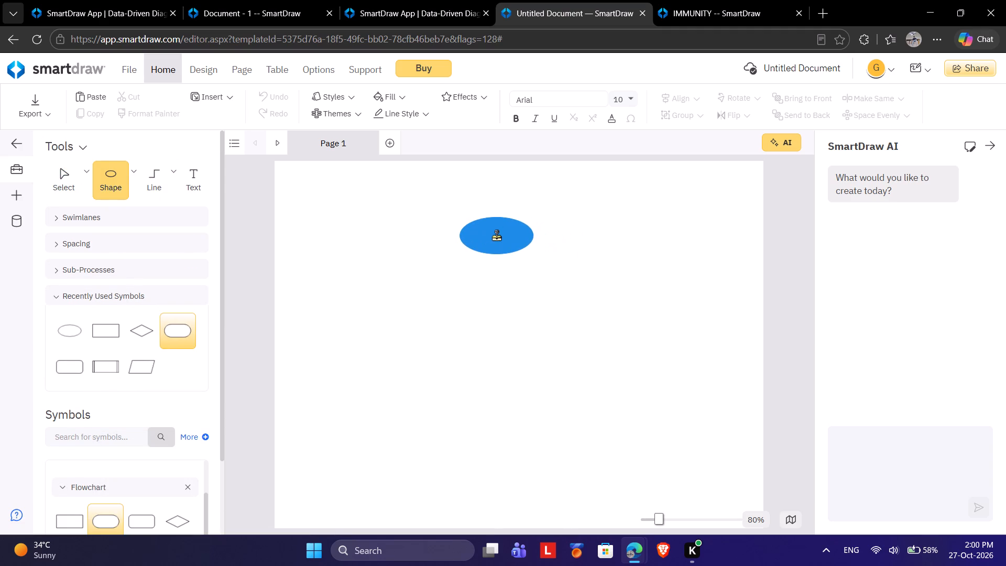
{"action": "left_click", "coordinate": [496, 236]}
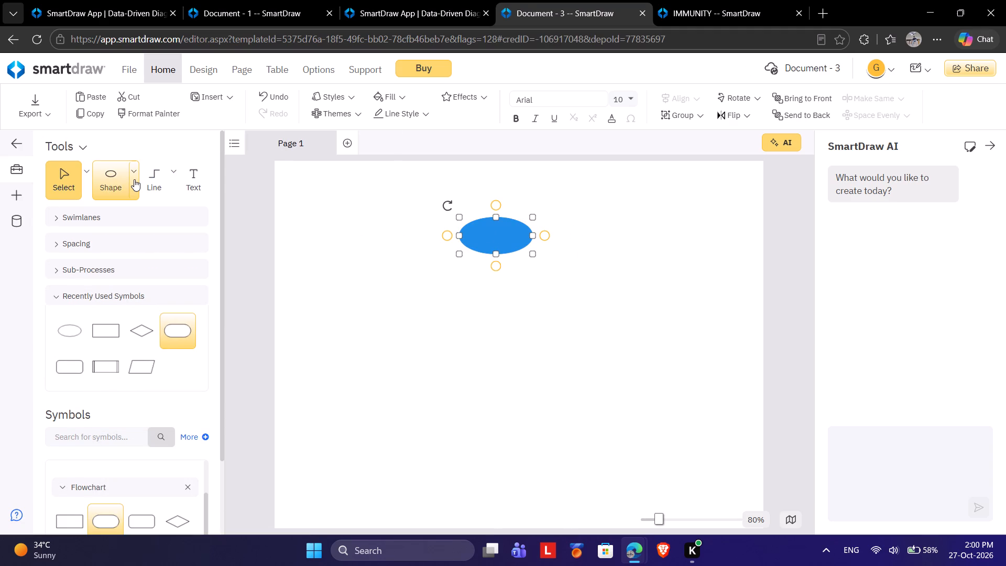
Make the ellipse wider and taller, and shift it slightly down the page.
{"action": "left_click_drag", "start_coordinate": [533, 234], "coordinate": [565, 235]}
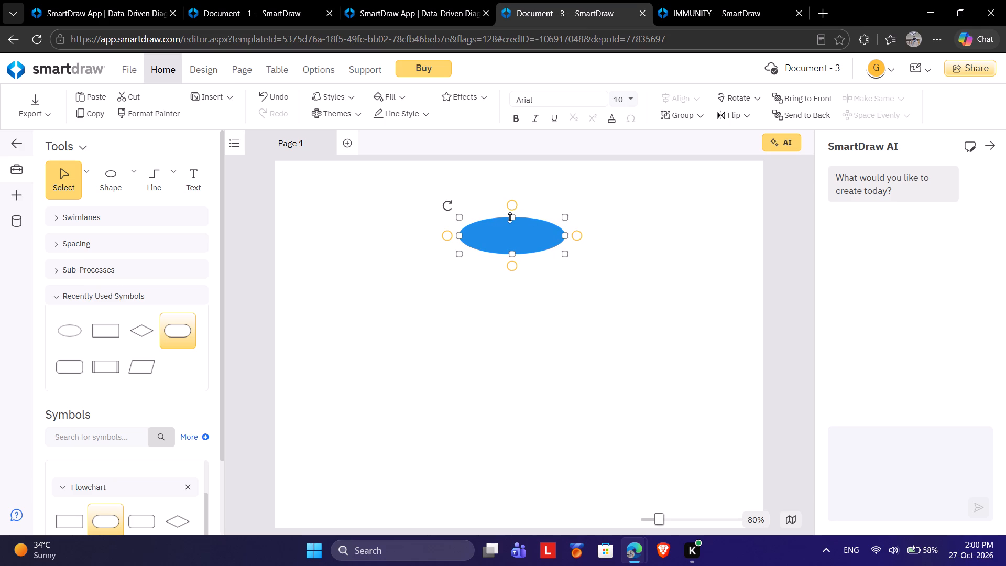
{"action": "left_click_drag", "start_coordinate": [510, 217], "coordinate": [529, 170]}
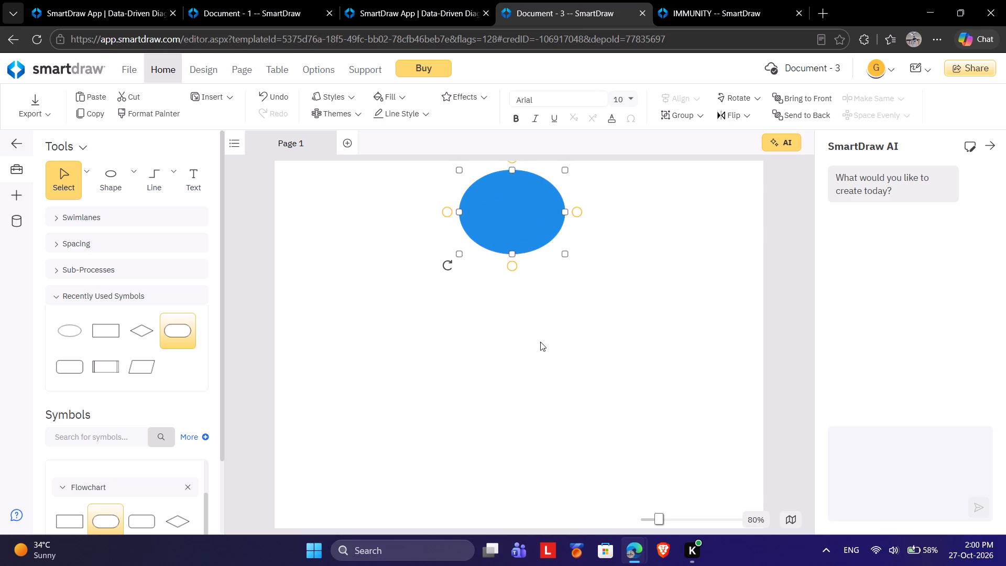
{"action": "left_click_drag", "start_coordinate": [515, 220], "coordinate": [511, 260]}
Label the ellipse "PCR SYSTEM" in 24-point text.
{"action": "left_click", "coordinate": [195, 169]}
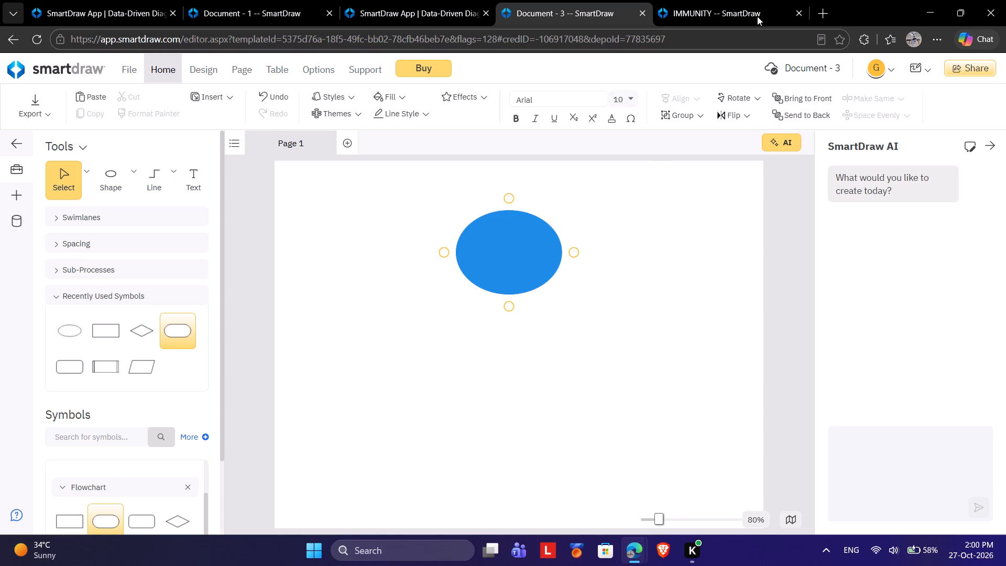
{"action": "left_click", "coordinate": [629, 97]}
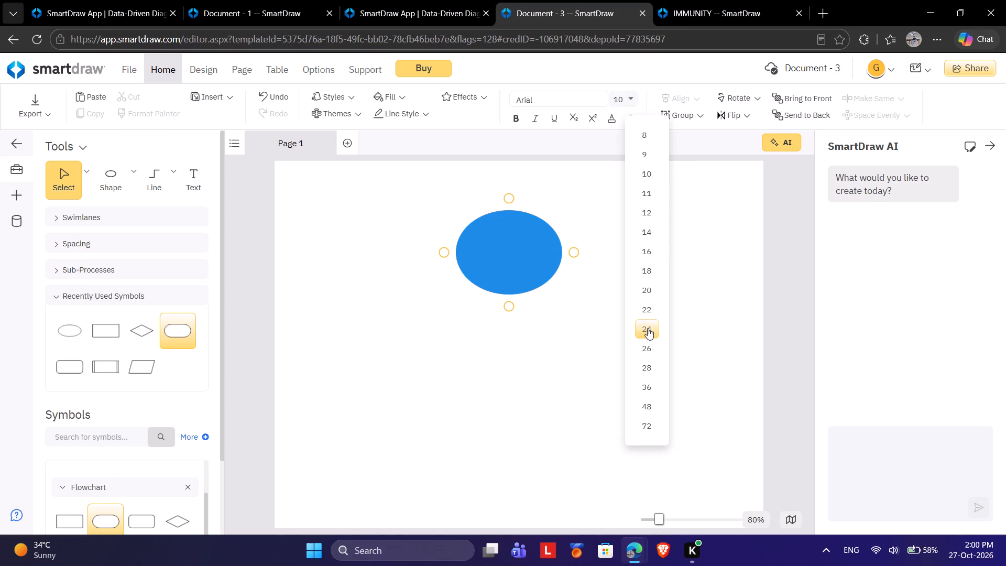
{"action": "left_click", "coordinate": [648, 328]}
{"action": "type", "text": "PCR ST"}
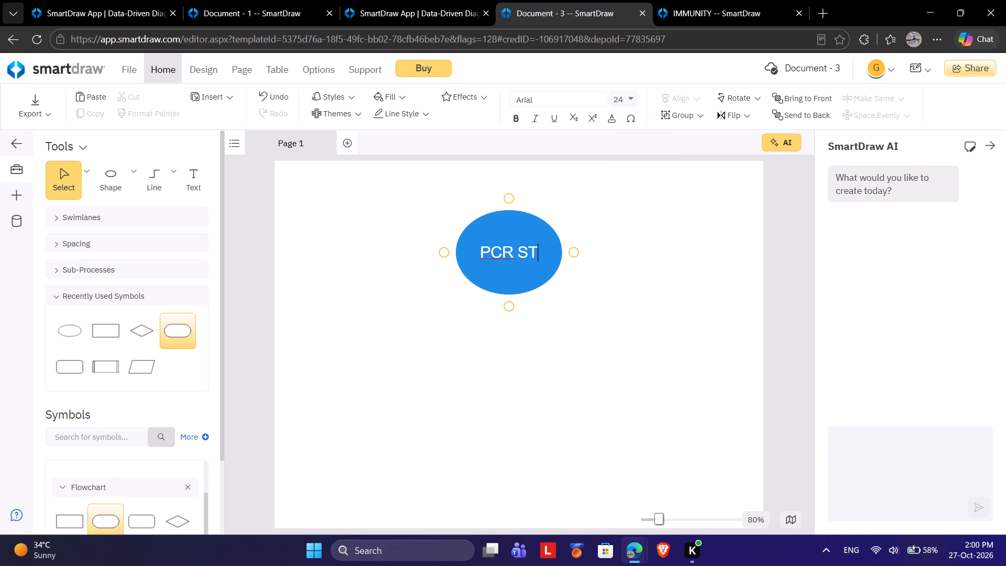
{"action": "key", "text": "BackSpace"}
{"action": "type", "text": "UST"}
{"action": "key", "text": "BackSpace"}
{"action": "key", "text": "BackSpace"}
{"action": "key", "text": "BackSpace"}
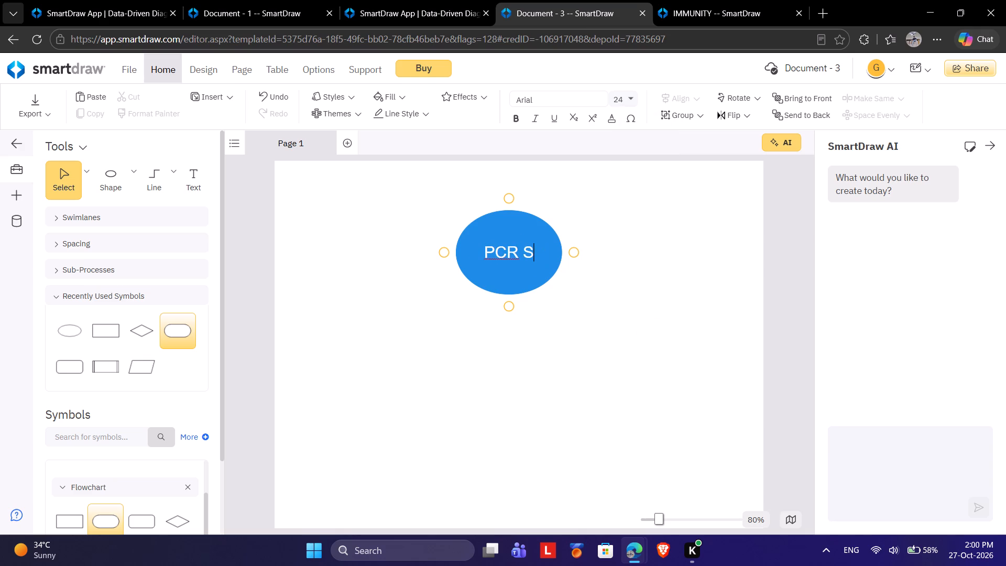
{"action": "type", "text": "YSTEM"}
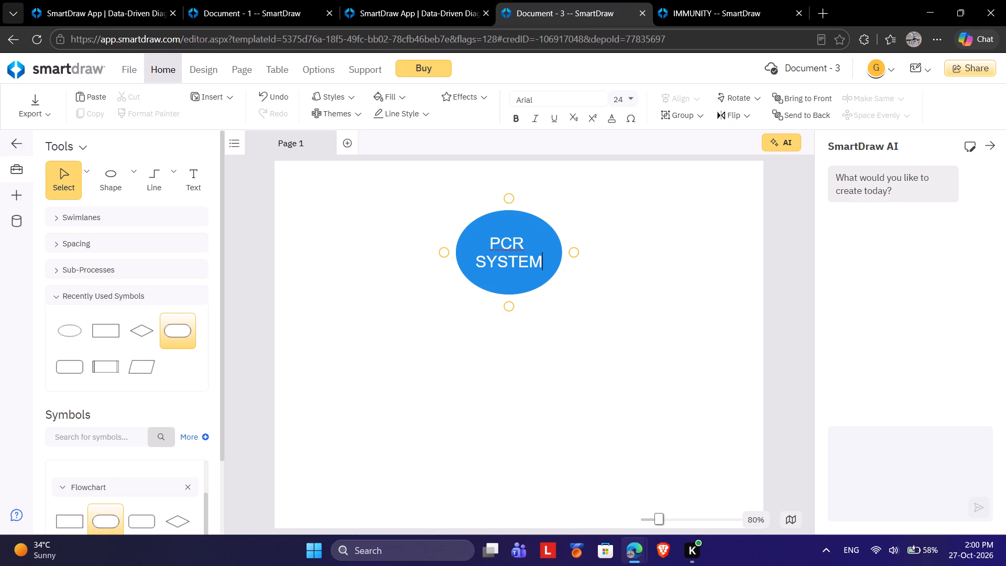
{"action": "left_click", "coordinate": [618, 384]}
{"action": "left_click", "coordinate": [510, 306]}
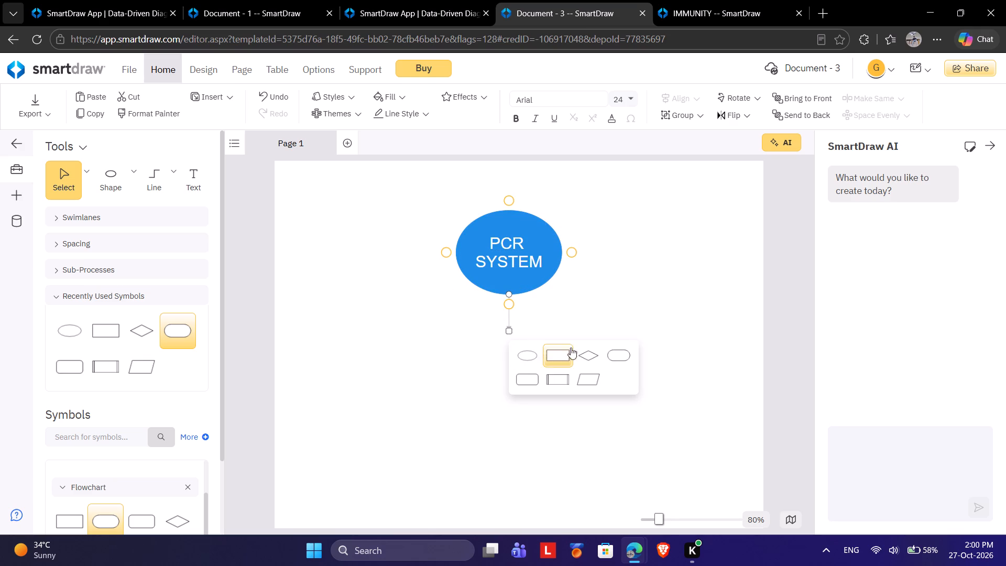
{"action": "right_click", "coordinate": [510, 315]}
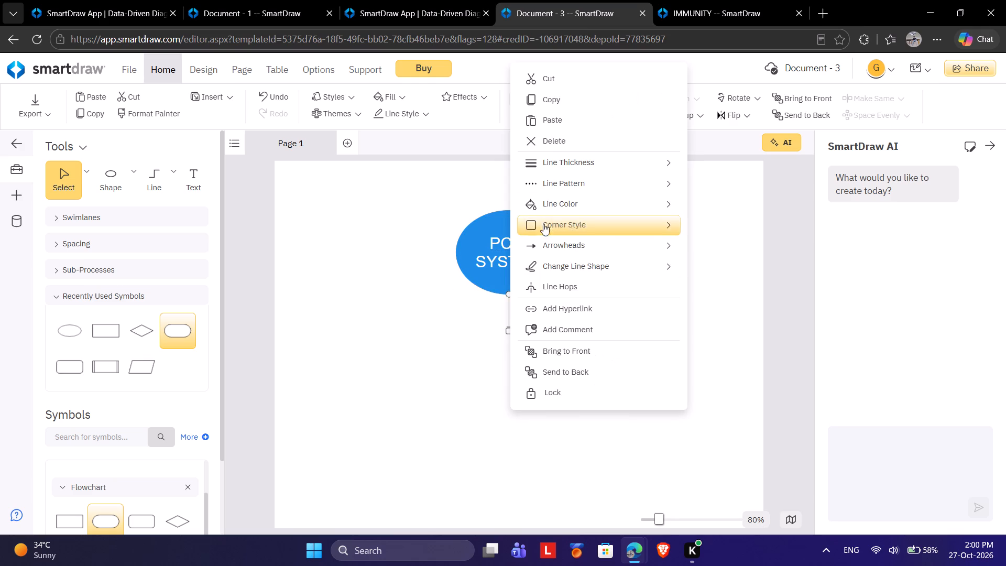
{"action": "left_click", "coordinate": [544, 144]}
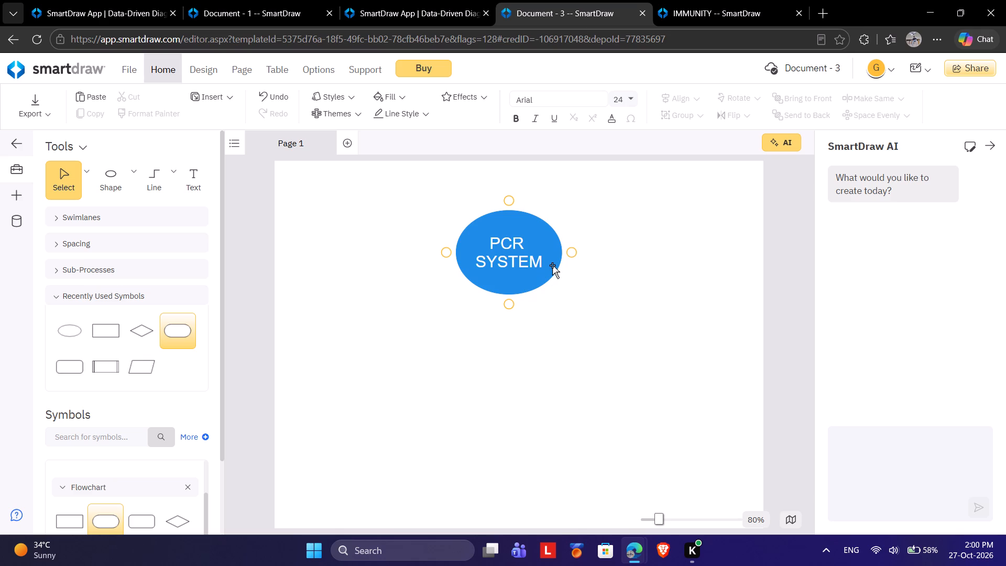
Make the PCR SYSTEM ellipse wider and flatter so its label fits on one line, and shift it slightly up and left.
{"action": "left_click", "coordinate": [552, 265]}
{"action": "left_click_drag", "start_coordinate": [560, 297], "coordinate": [615, 304]}
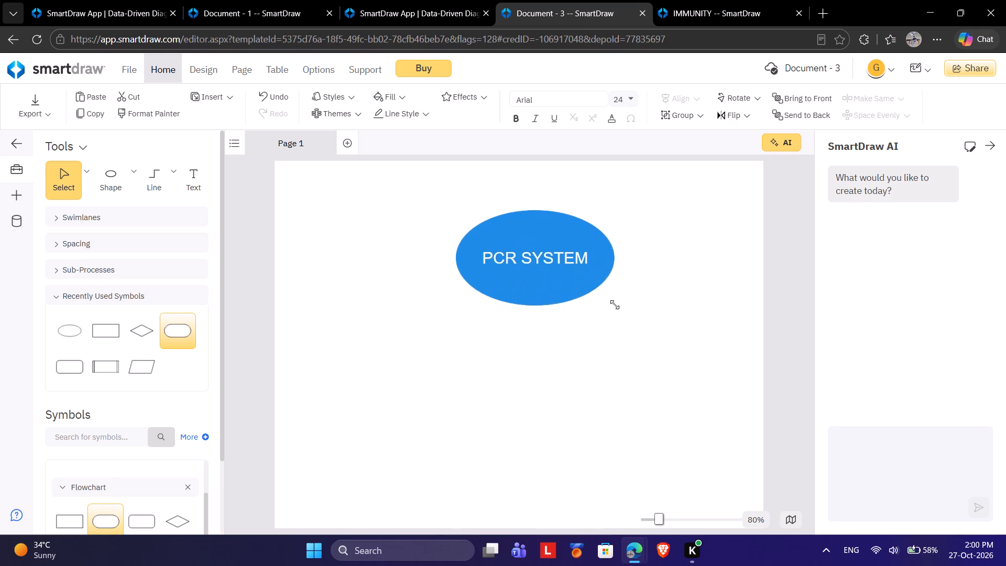
{"action": "left_click_drag", "start_coordinate": [615, 304], "coordinate": [618, 261]}
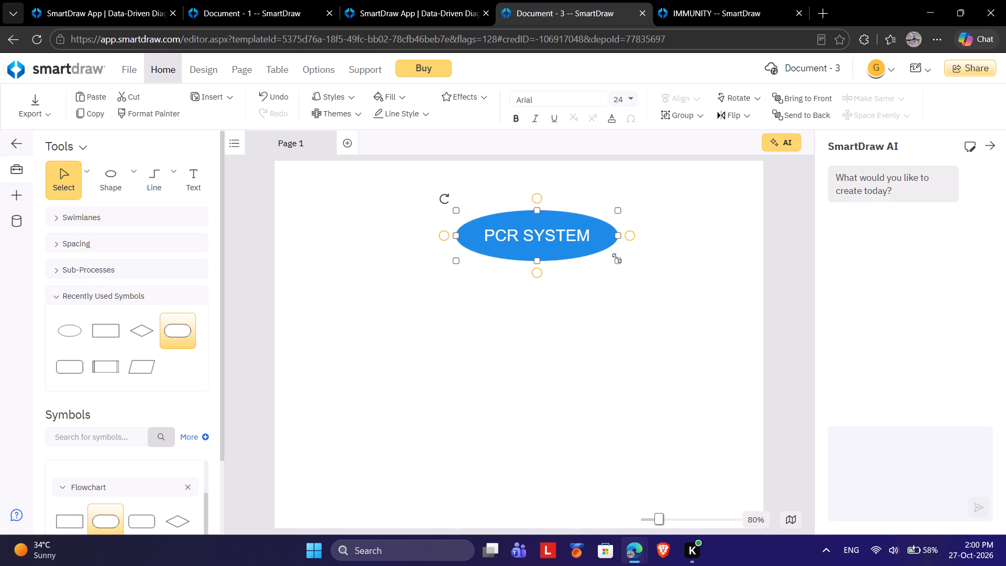
{"action": "left_click_drag", "start_coordinate": [539, 238], "coordinate": [519, 226]}
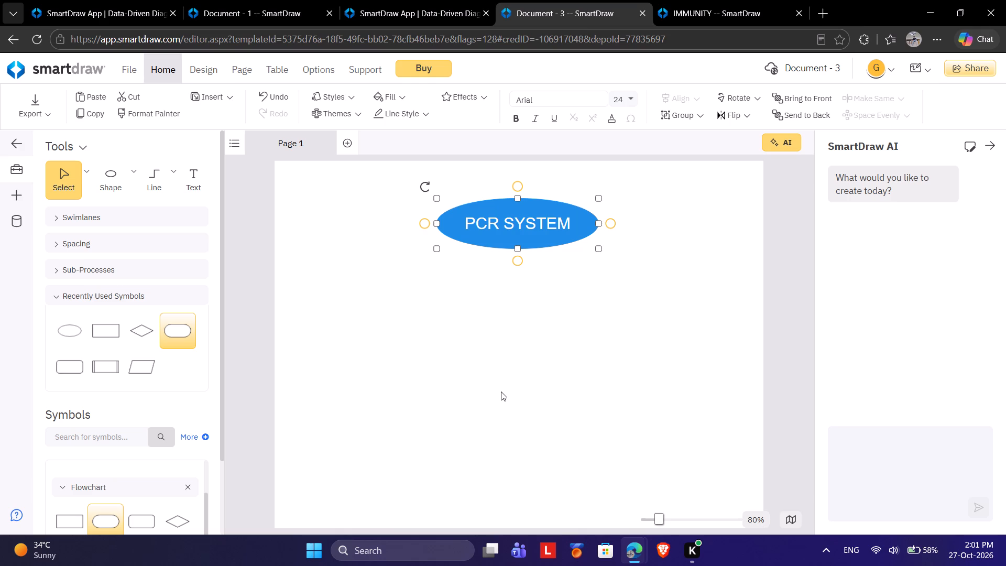
Draw an elbow connector from the bottom of the PCR SYSTEM ellipse down to the left and end it in a rectangle.
{"action": "left_click", "coordinate": [122, 182]}
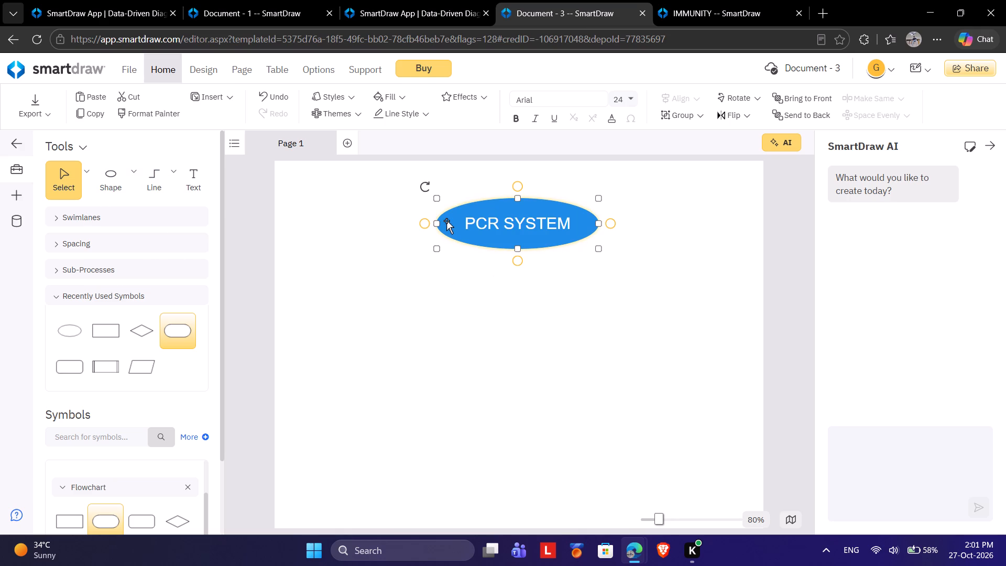
{"action": "left_click_drag", "start_coordinate": [519, 264], "coordinate": [370, 319]}
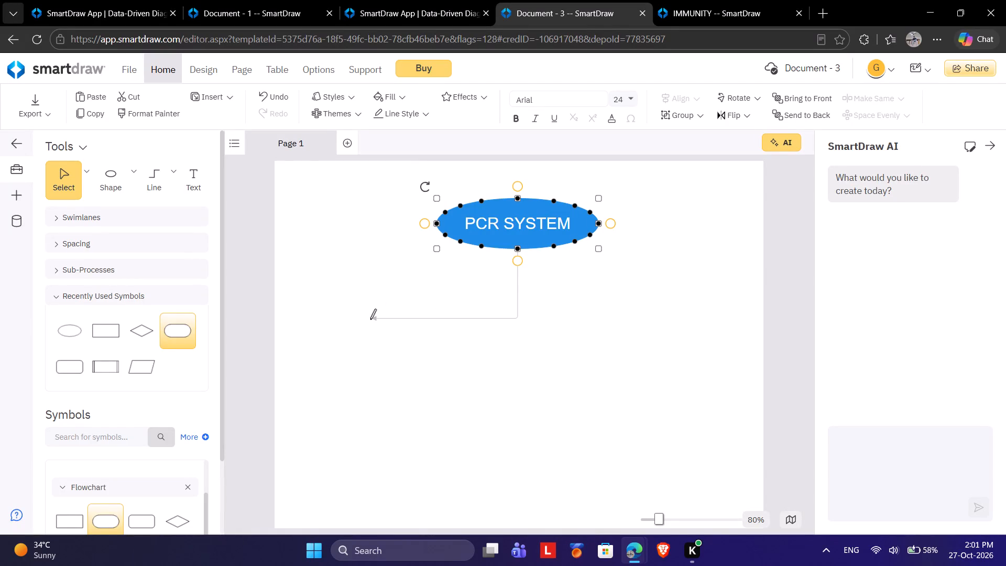
{"action": "left_click_drag", "start_coordinate": [370, 319], "coordinate": [366, 303]}
{"action": "left_click_drag", "start_coordinate": [366, 303], "coordinate": [427, 331]}
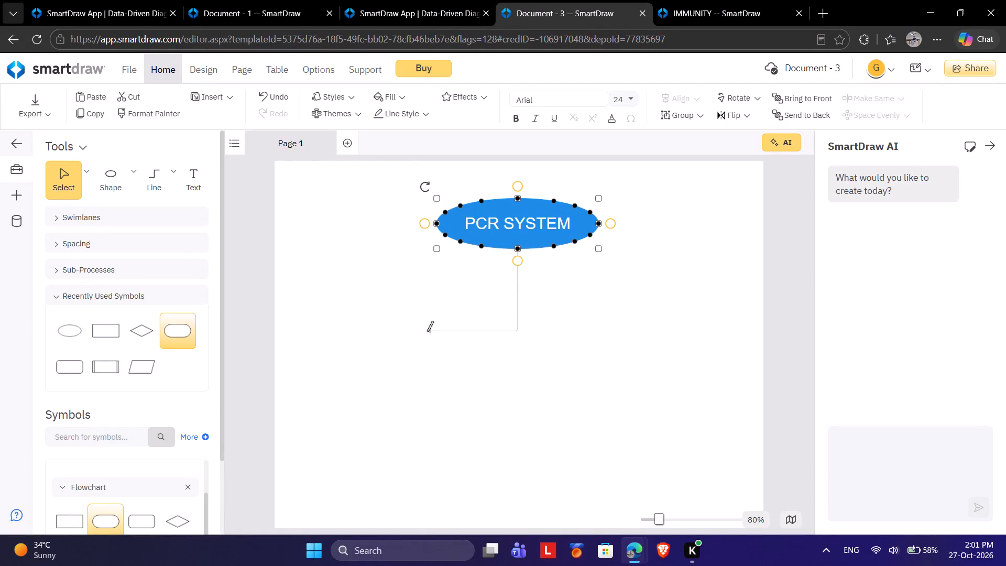
{"action": "left_click_drag", "start_coordinate": [427, 331], "coordinate": [433, 326]}
{"action": "left_click", "coordinate": [478, 354]}
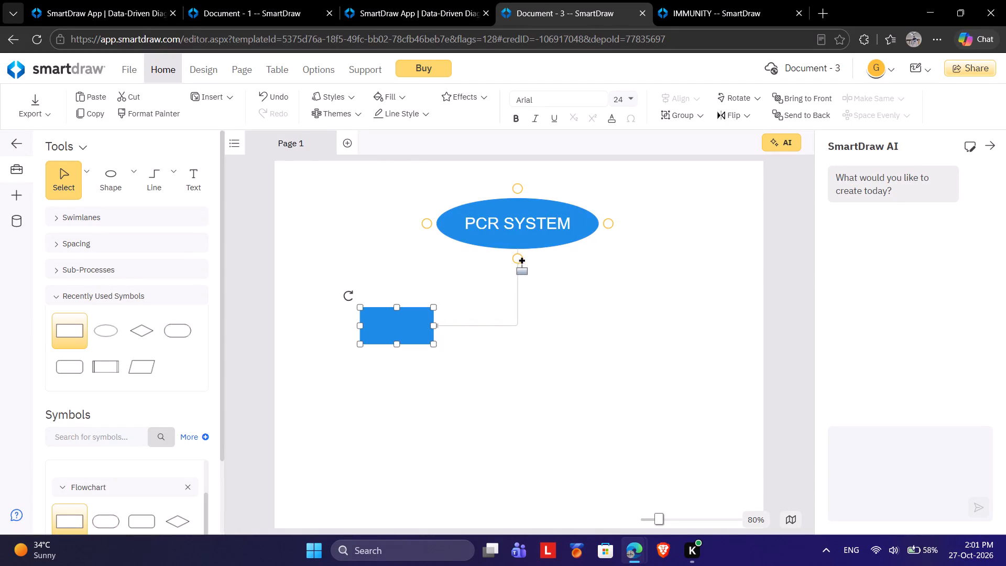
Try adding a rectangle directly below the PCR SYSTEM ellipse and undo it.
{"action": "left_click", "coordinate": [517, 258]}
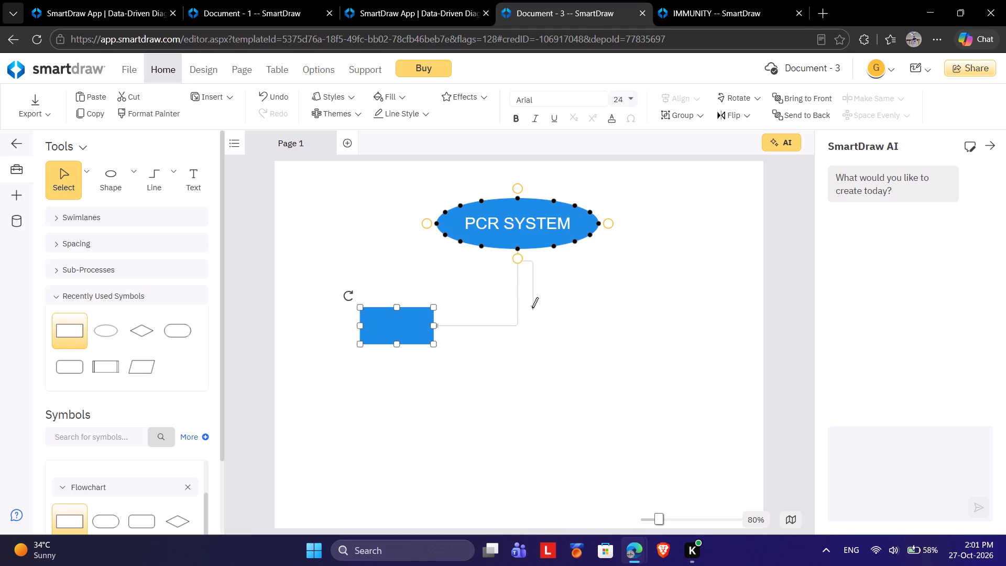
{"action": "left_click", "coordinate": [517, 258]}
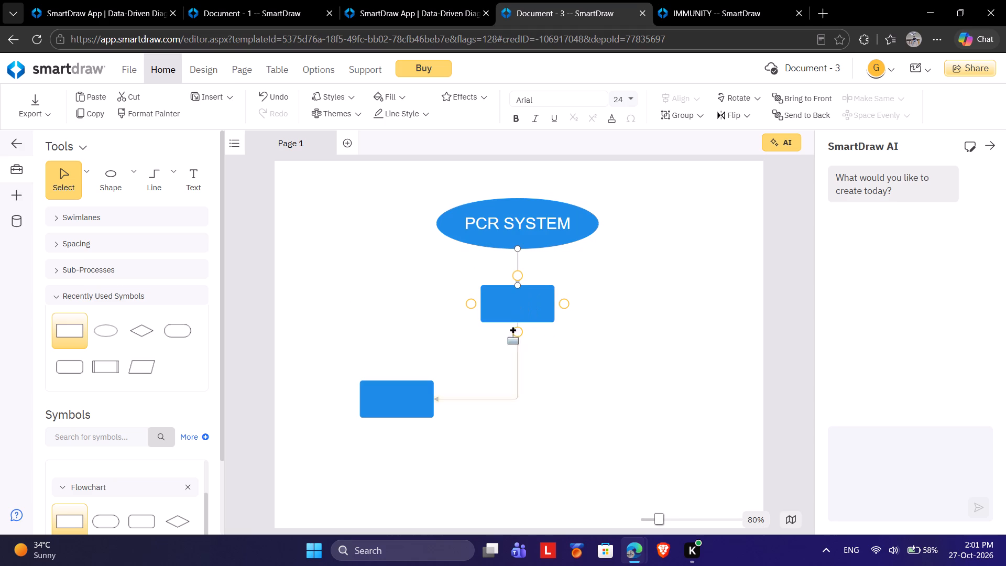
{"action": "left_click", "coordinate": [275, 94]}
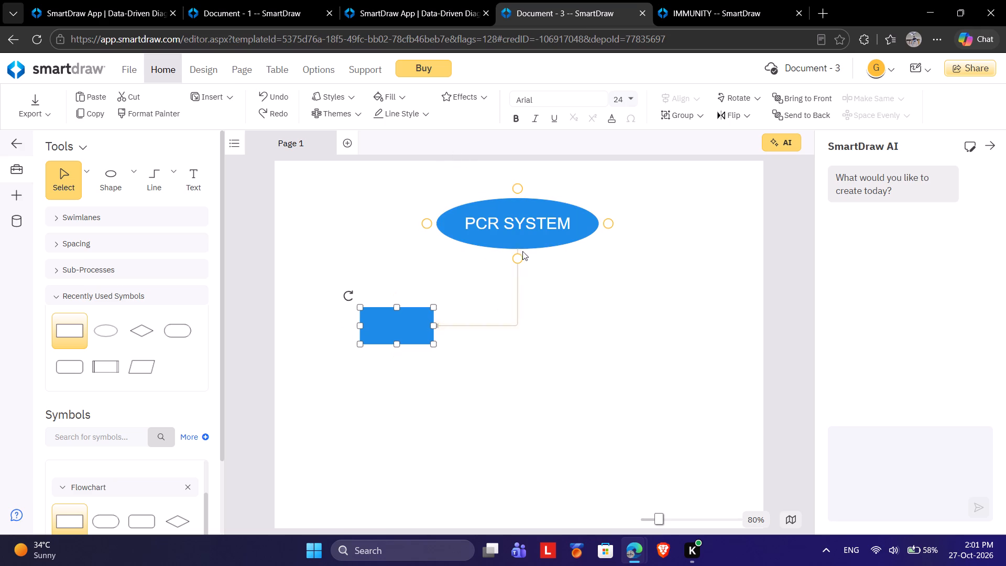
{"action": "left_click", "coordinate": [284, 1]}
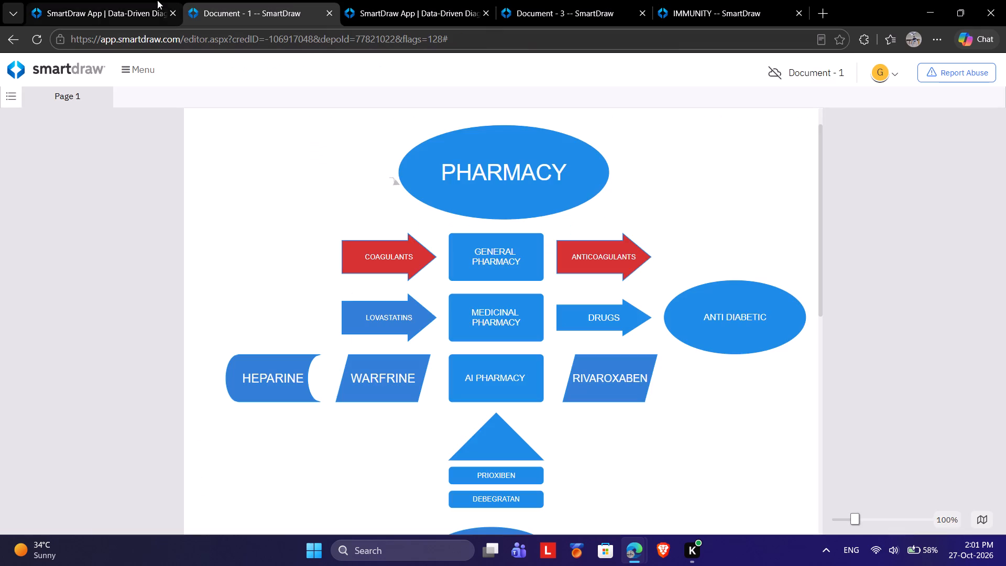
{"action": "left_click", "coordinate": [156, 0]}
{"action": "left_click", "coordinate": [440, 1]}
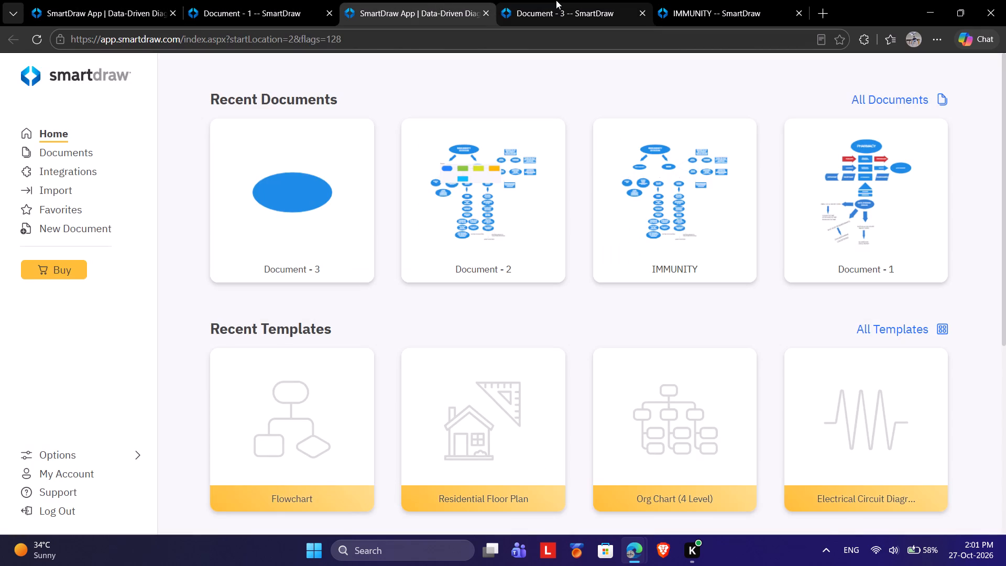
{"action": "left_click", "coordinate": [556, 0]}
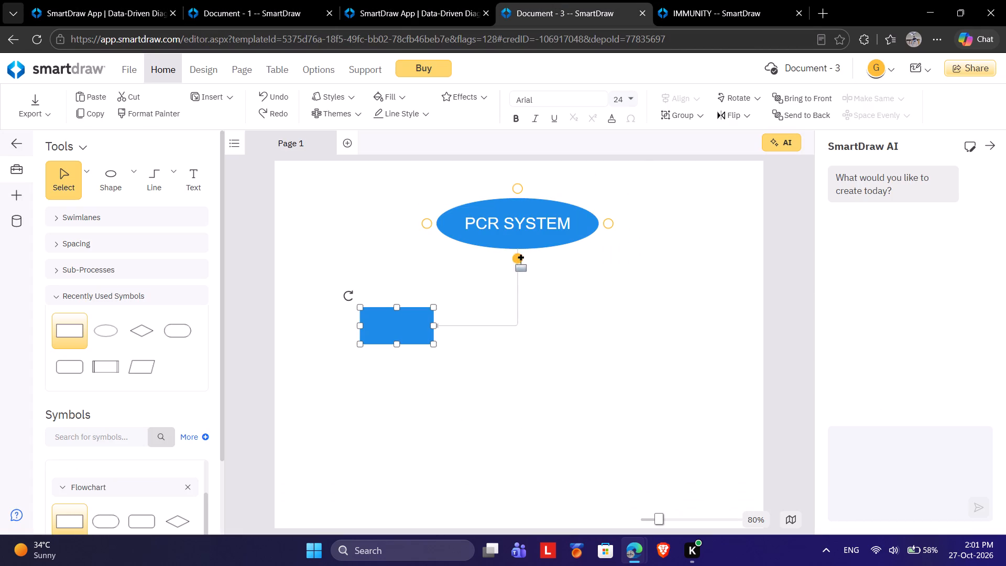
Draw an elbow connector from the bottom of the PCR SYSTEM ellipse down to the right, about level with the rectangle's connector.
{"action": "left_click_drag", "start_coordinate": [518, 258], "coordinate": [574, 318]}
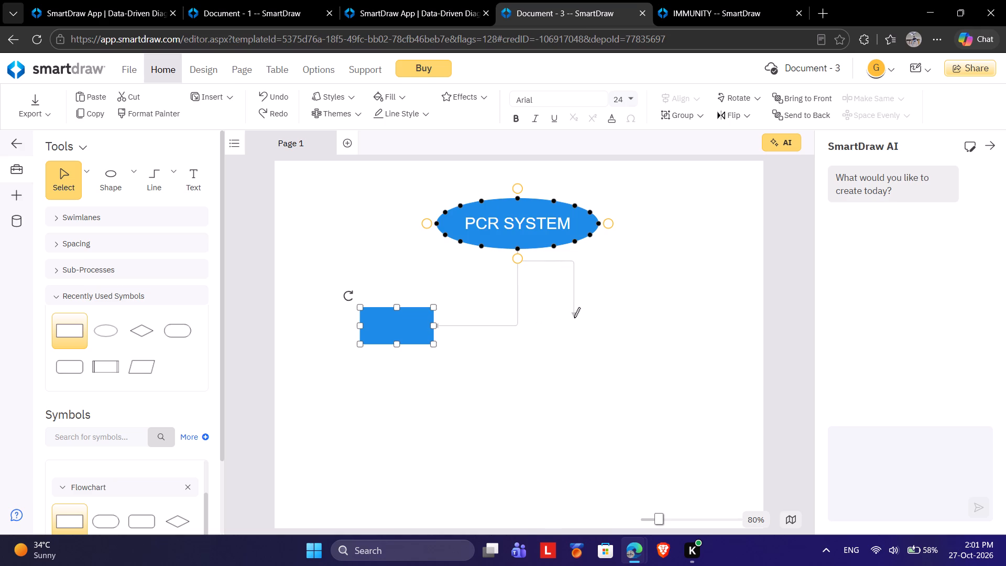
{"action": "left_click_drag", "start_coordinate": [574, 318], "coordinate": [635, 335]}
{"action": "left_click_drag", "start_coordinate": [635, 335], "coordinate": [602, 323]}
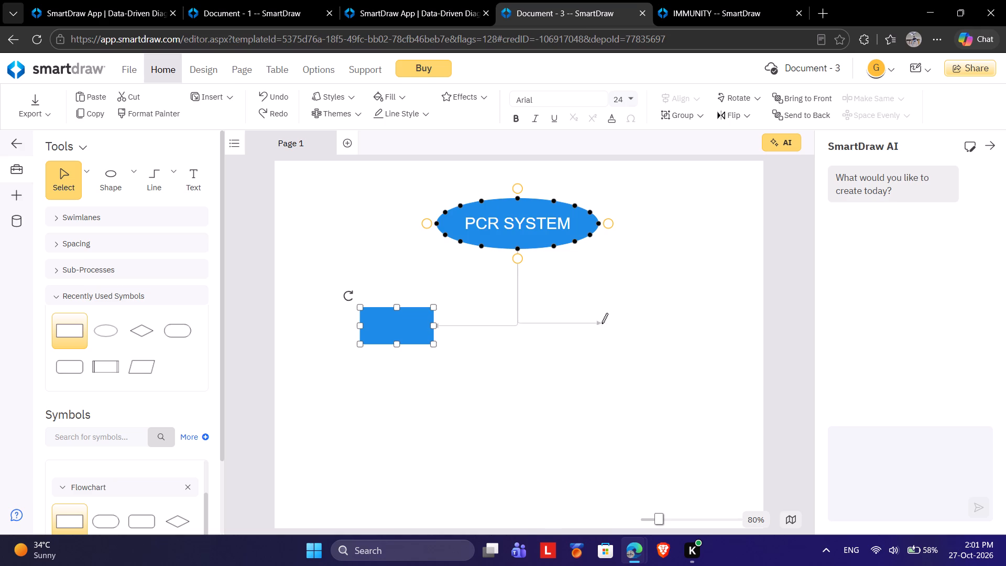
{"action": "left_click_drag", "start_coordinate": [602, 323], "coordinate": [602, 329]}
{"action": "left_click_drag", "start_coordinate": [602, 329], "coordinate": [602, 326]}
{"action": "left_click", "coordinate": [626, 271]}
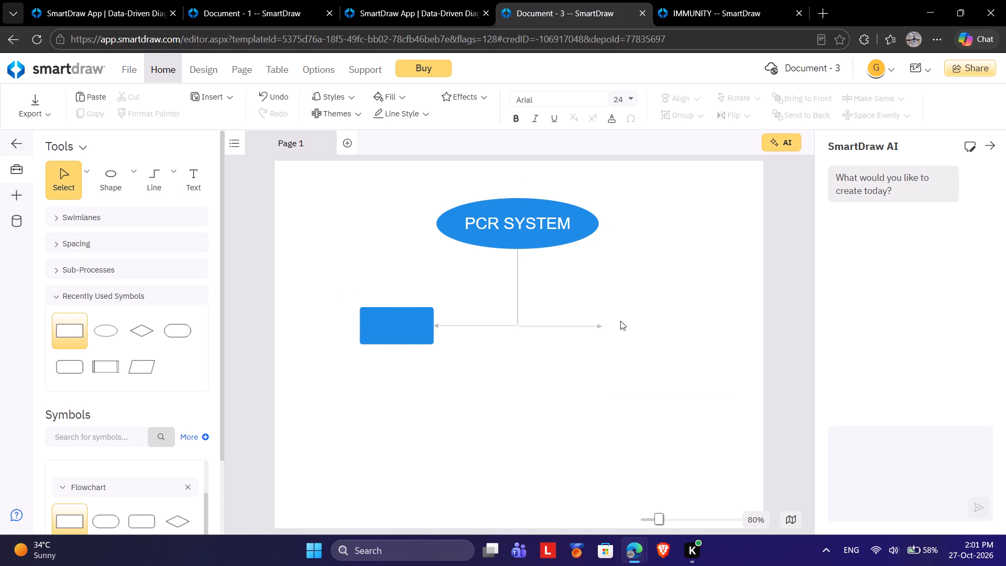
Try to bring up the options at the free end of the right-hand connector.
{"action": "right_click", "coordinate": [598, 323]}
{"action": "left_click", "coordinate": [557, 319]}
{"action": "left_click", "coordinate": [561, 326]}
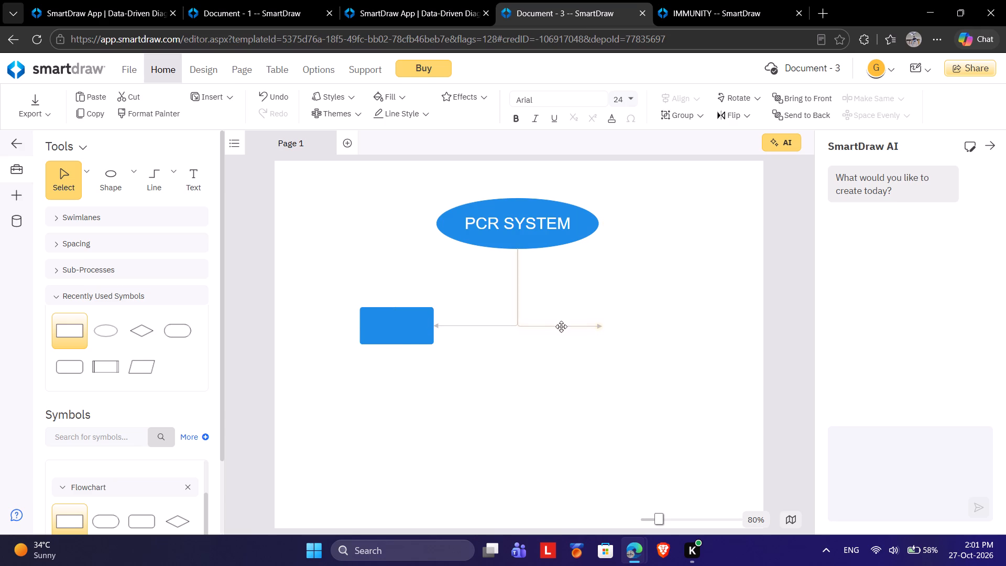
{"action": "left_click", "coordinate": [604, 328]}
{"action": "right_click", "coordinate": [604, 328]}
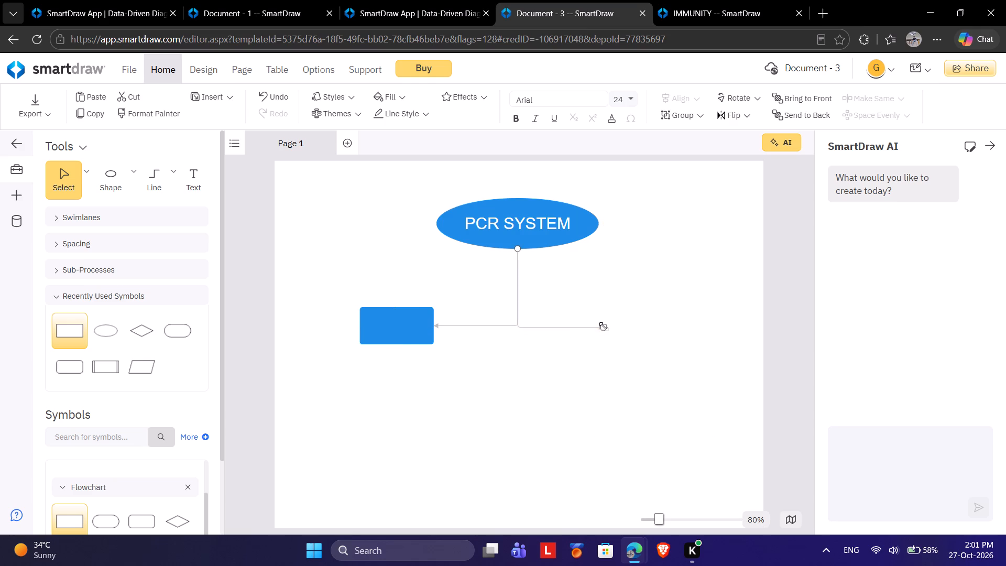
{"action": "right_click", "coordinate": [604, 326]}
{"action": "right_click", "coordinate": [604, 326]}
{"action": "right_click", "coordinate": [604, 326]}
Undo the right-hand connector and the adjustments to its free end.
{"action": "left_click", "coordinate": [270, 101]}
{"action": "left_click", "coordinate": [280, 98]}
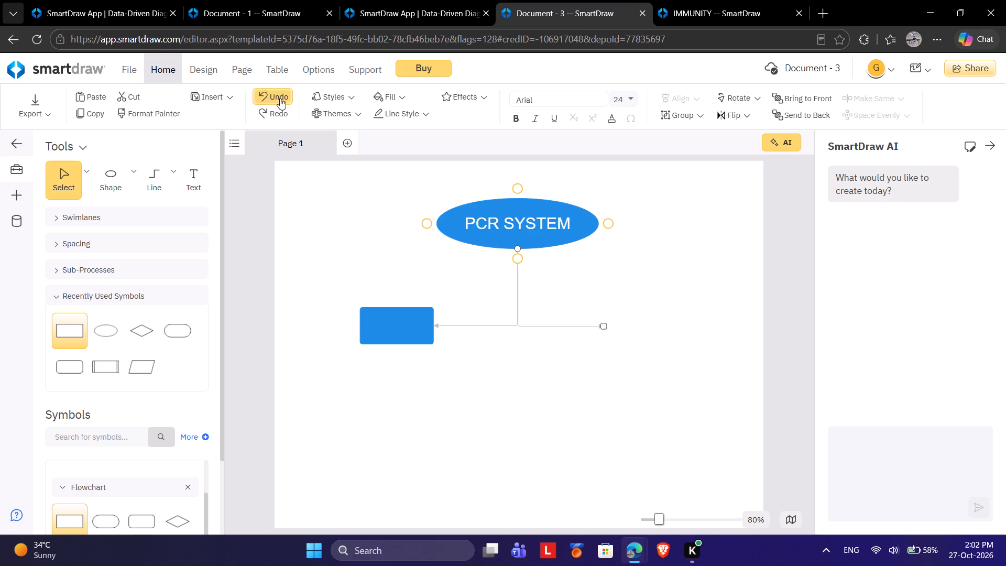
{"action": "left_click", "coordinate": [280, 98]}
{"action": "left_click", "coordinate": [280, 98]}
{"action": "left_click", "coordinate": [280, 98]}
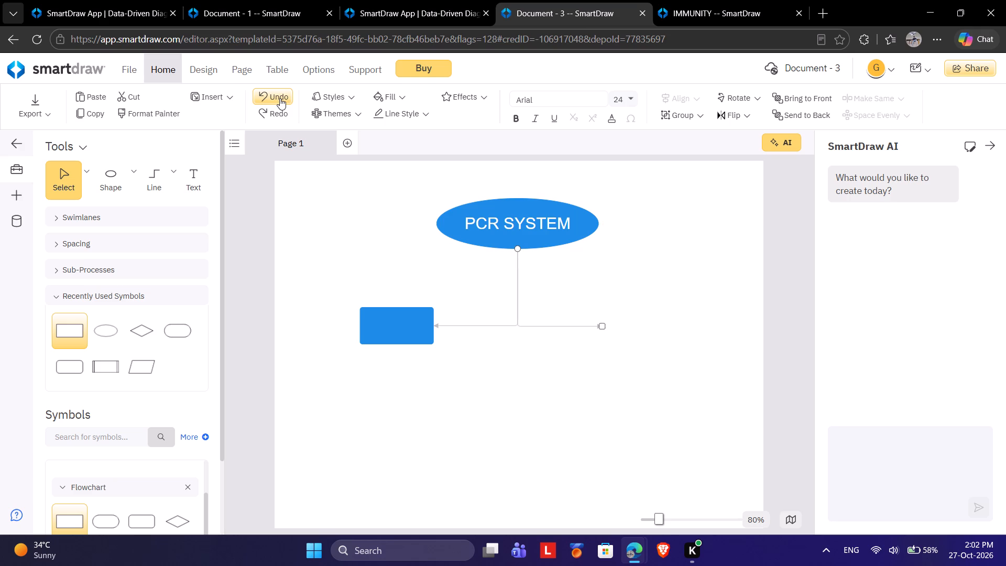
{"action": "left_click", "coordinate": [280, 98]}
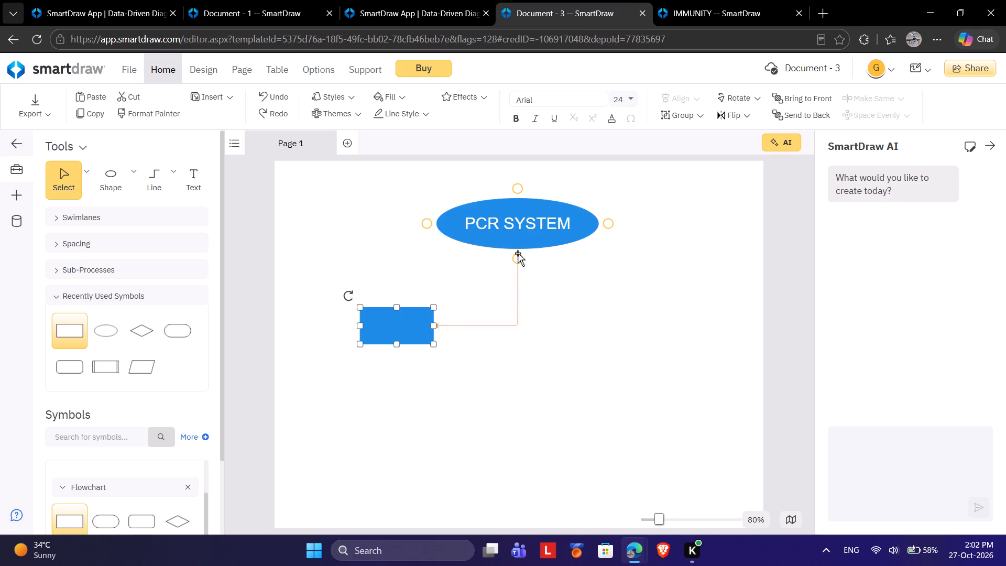
Draw an elbow connector from the bottom of the PCR SYSTEM ellipse down to the right, level with the existing rectangle, and add a rectangle at its end.
{"action": "left_click_drag", "start_coordinate": [518, 254], "coordinate": [562, 332]}
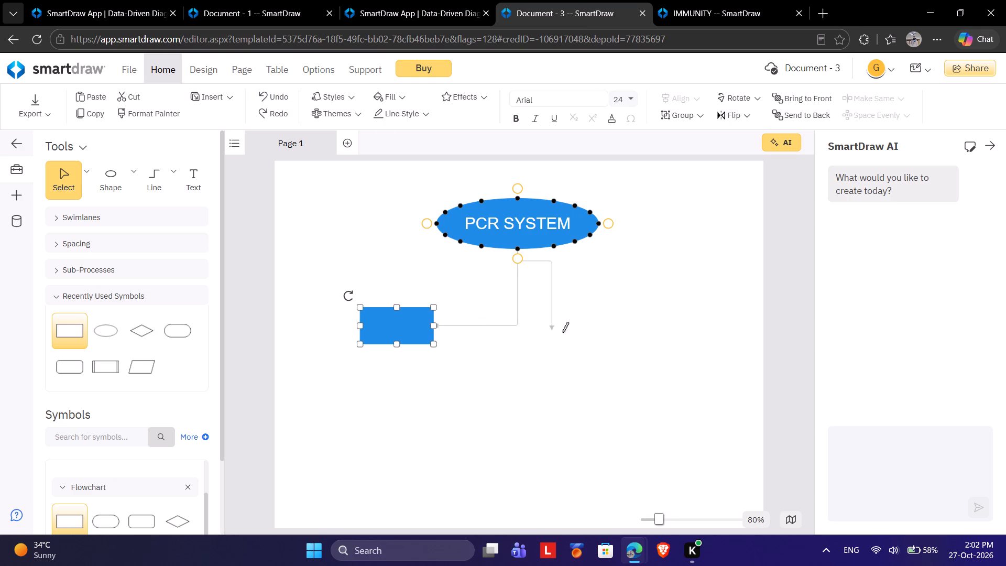
{"action": "left_click_drag", "start_coordinate": [562, 332], "coordinate": [523, 454]}
{"action": "left_click_drag", "start_coordinate": [523, 454], "coordinate": [630, 324]}
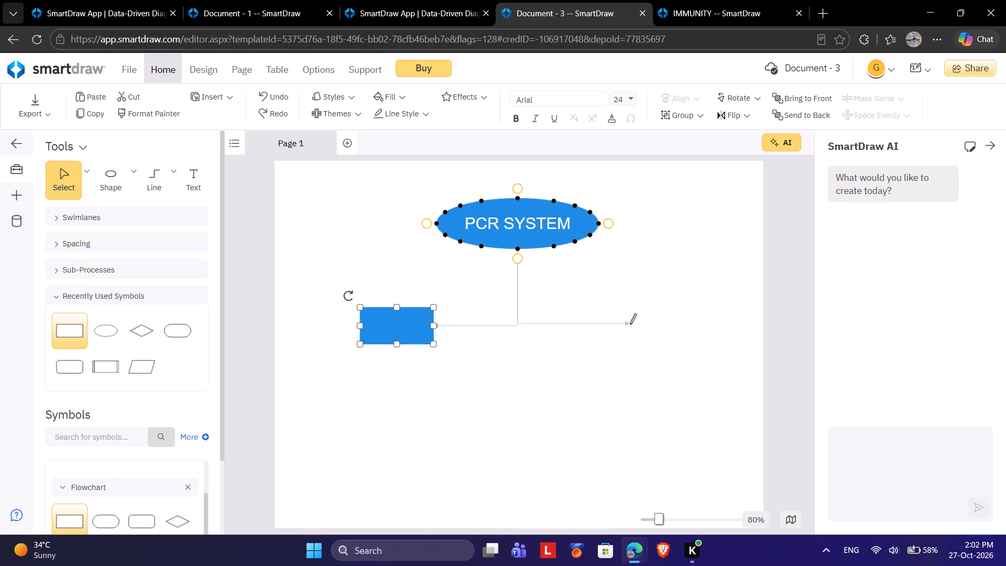
{"action": "left_click_drag", "start_coordinate": [630, 324], "coordinate": [608, 327]}
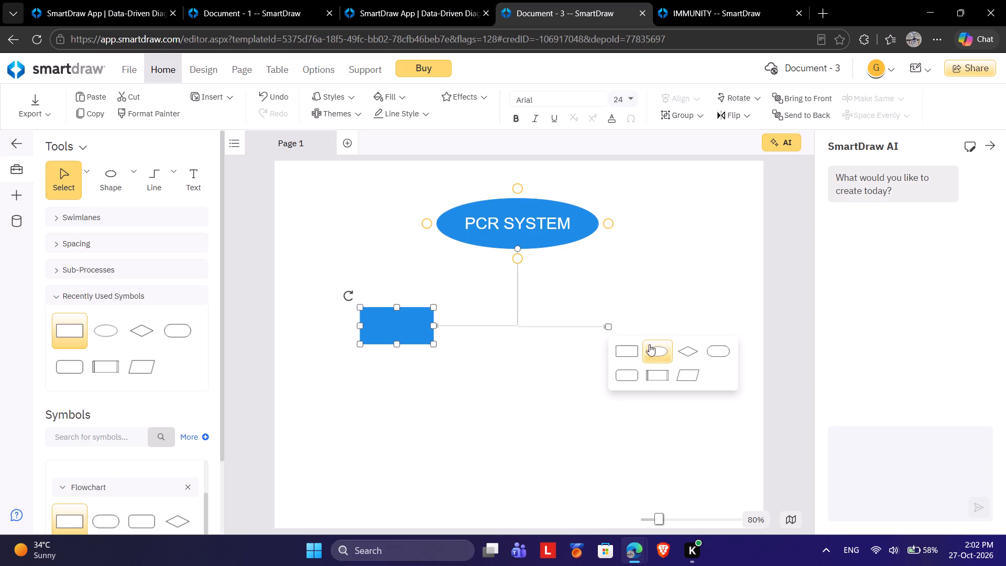
{"action": "left_click", "coordinate": [638, 352]}
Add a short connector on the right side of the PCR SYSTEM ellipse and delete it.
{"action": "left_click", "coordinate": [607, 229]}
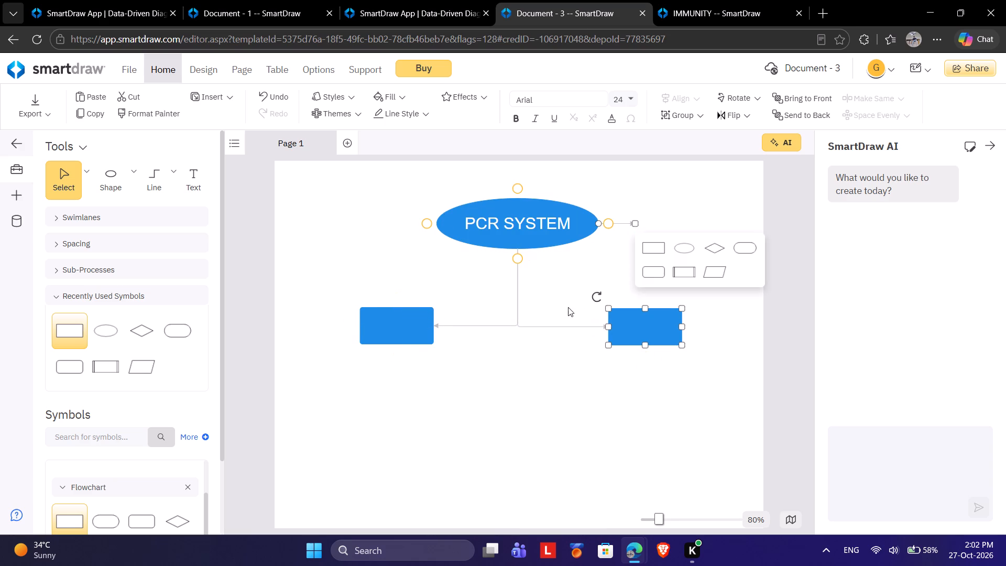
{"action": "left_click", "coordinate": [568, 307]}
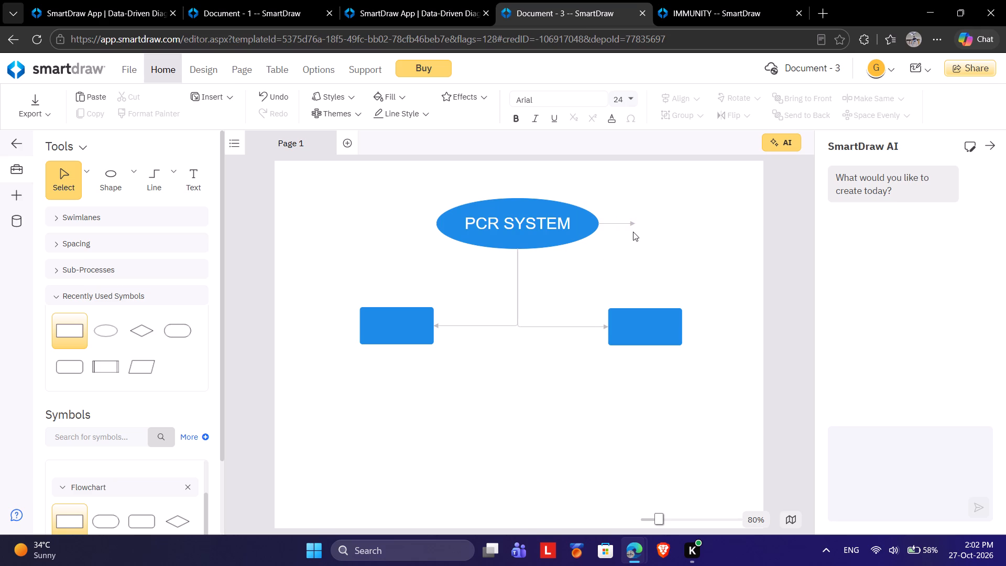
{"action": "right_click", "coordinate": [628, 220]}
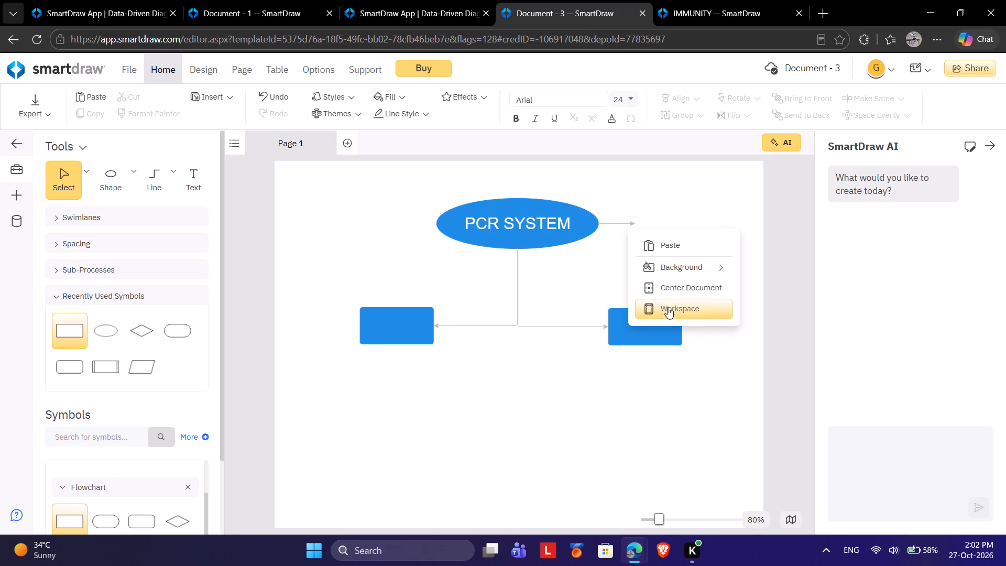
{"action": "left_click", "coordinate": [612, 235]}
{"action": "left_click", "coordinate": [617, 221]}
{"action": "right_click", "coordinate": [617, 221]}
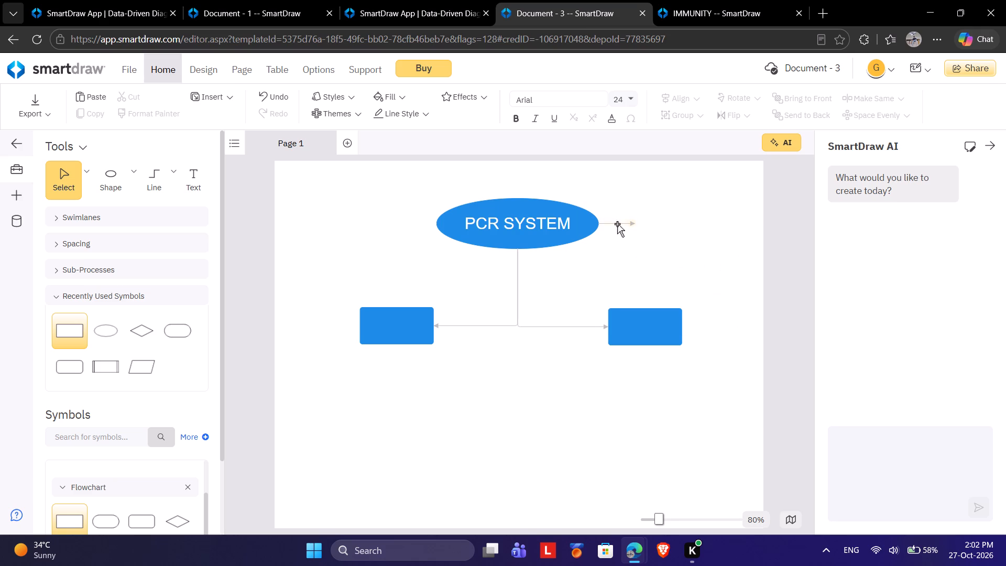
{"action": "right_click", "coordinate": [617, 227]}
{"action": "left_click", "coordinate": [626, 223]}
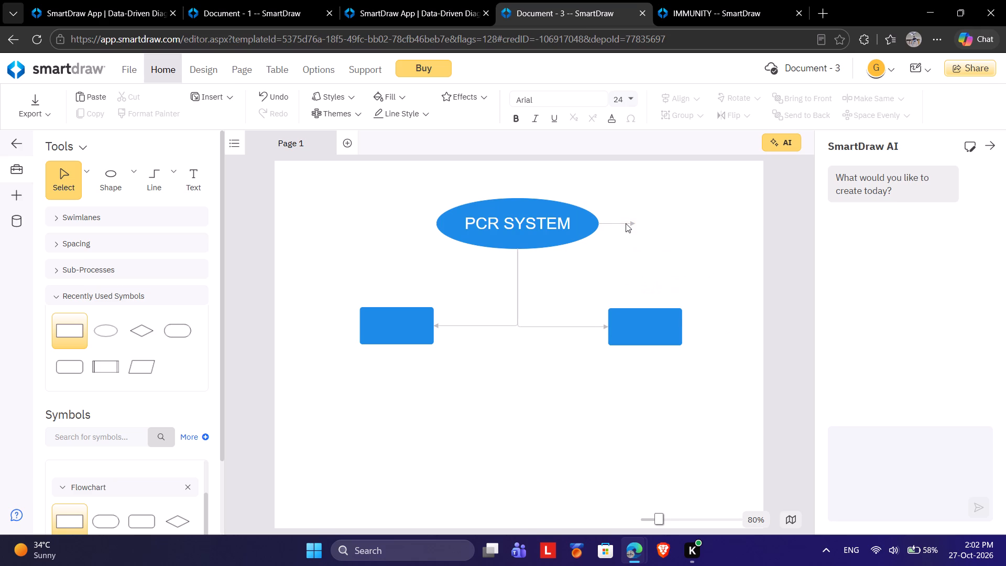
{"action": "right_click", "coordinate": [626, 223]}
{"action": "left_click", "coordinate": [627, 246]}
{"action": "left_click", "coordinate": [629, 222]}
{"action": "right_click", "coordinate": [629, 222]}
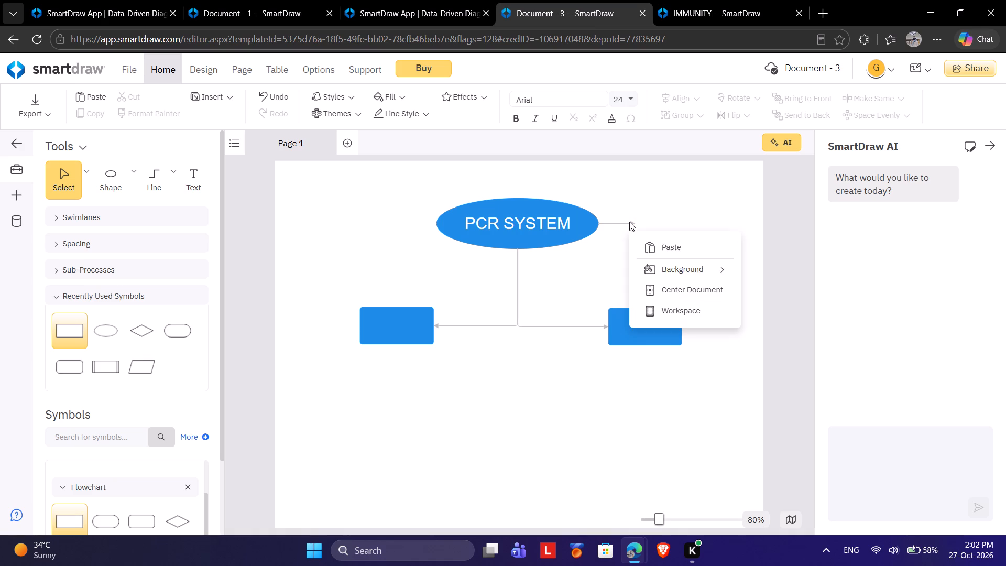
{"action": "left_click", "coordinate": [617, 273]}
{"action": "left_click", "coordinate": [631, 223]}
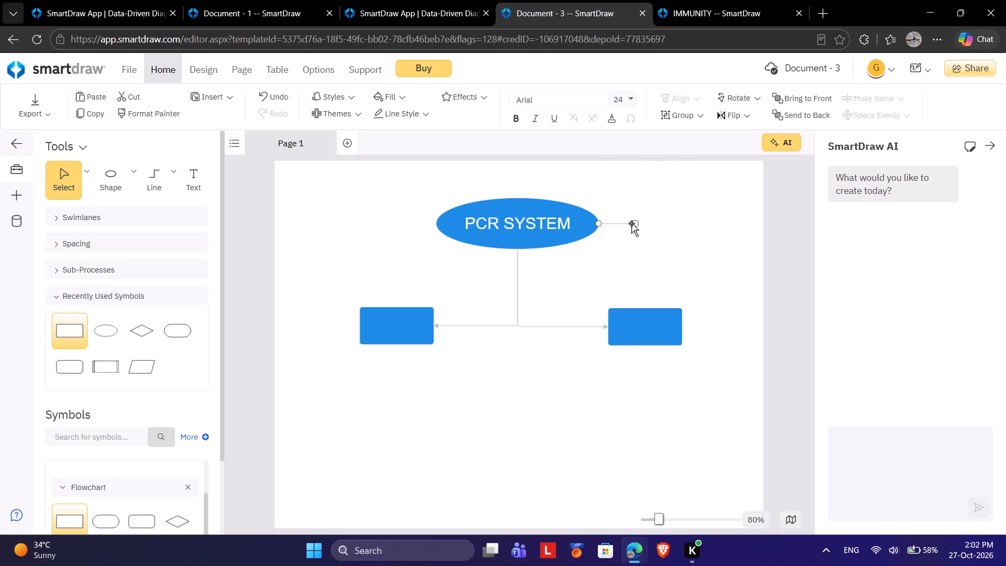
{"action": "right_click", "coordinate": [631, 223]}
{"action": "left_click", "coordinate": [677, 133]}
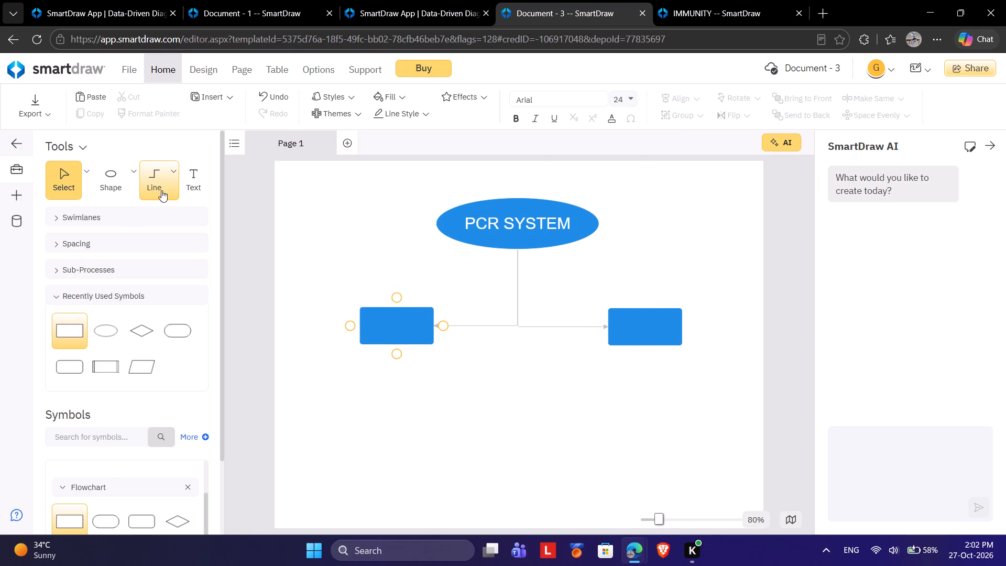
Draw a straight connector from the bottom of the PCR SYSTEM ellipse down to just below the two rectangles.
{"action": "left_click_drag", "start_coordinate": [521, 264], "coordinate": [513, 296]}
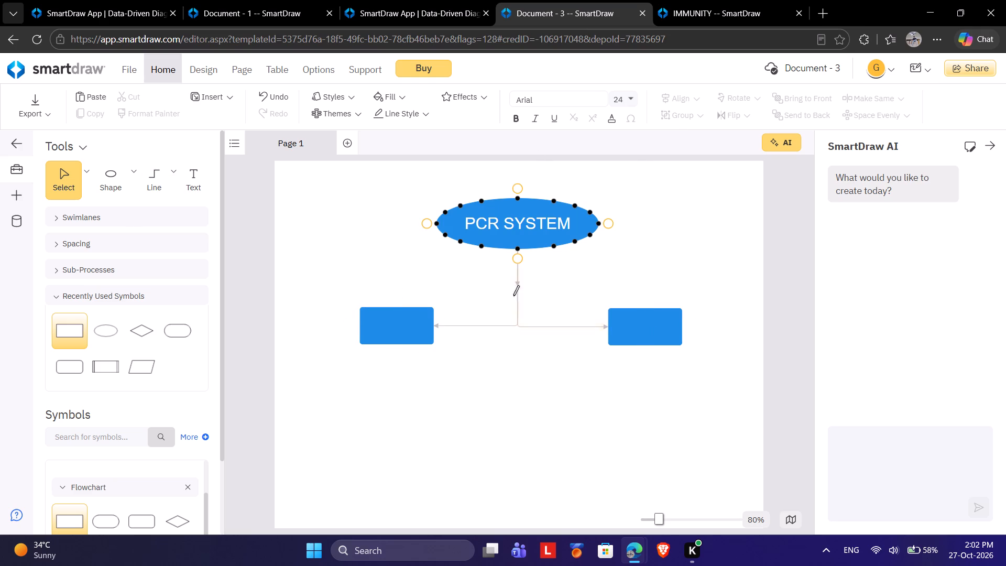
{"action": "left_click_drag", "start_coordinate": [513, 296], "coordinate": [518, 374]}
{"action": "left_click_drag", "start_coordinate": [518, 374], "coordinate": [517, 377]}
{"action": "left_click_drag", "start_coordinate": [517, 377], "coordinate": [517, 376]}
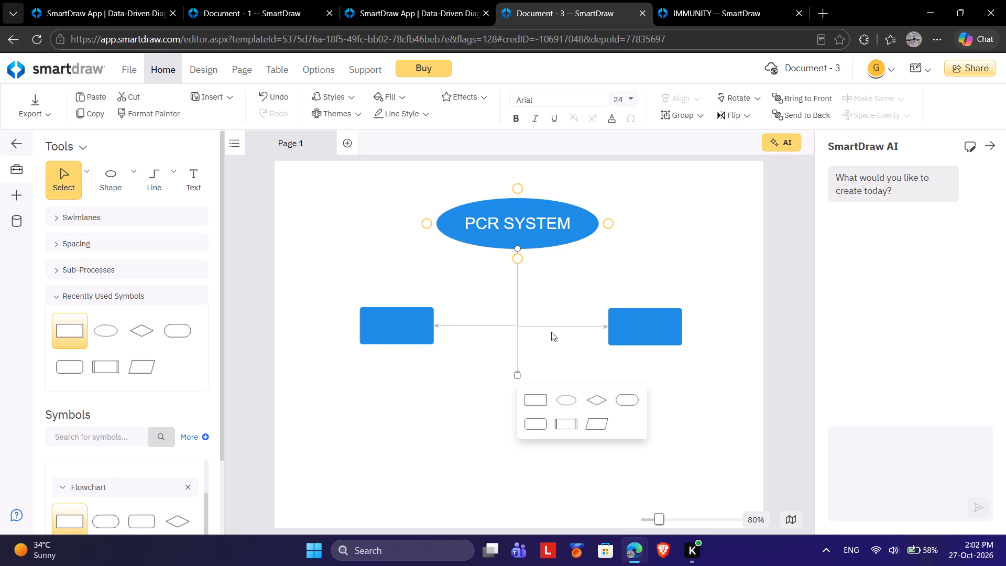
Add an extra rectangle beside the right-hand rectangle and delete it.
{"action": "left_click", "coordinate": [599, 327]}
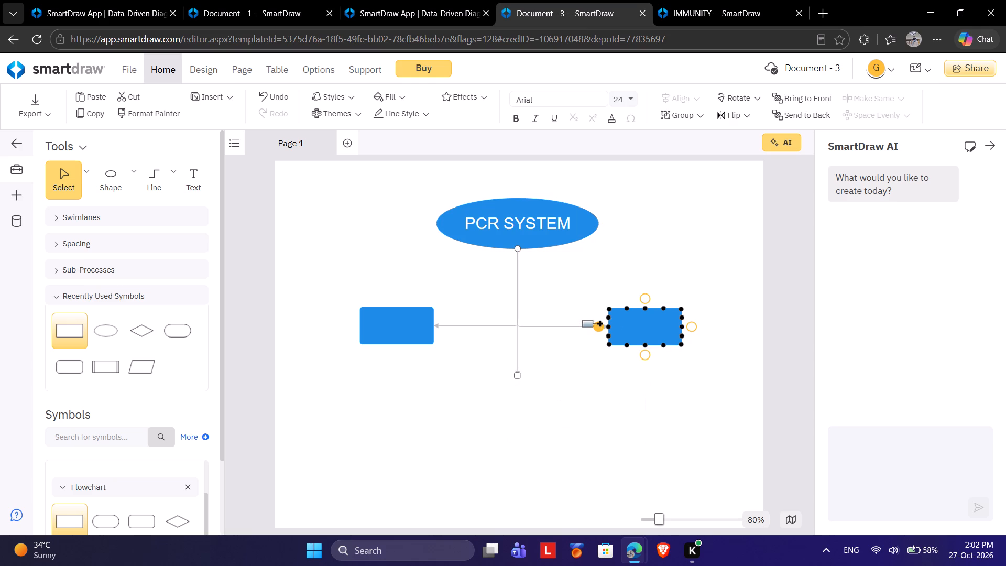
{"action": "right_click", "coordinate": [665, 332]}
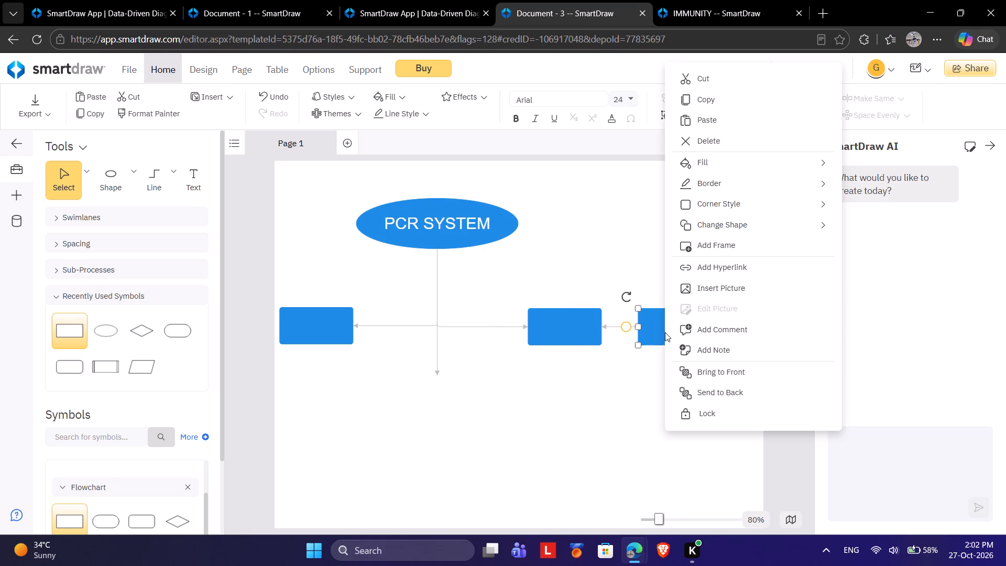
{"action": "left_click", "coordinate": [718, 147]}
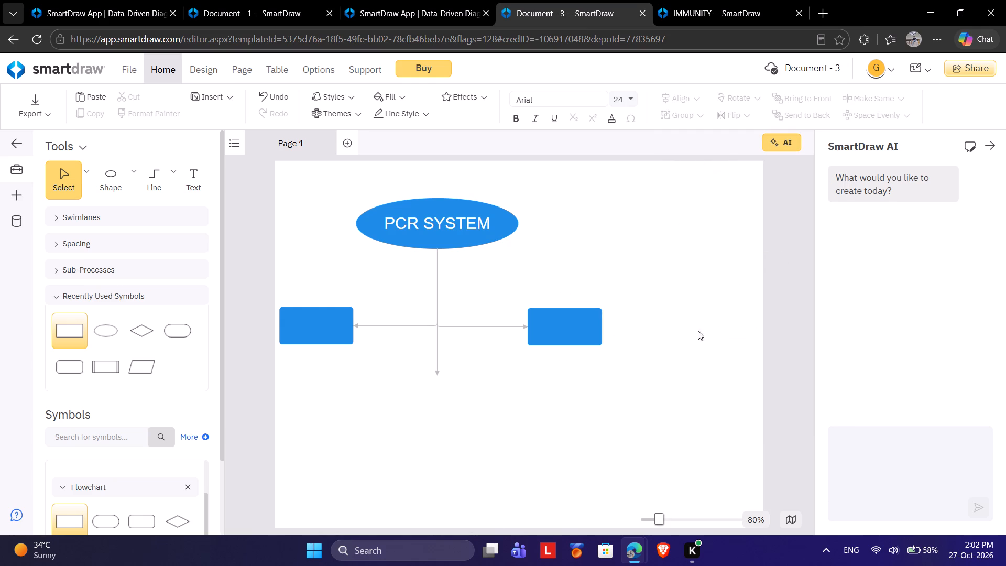
Nudge the right-hand connector slightly upward, level with the left-hand connector.
{"action": "left_click", "coordinate": [495, 328]}
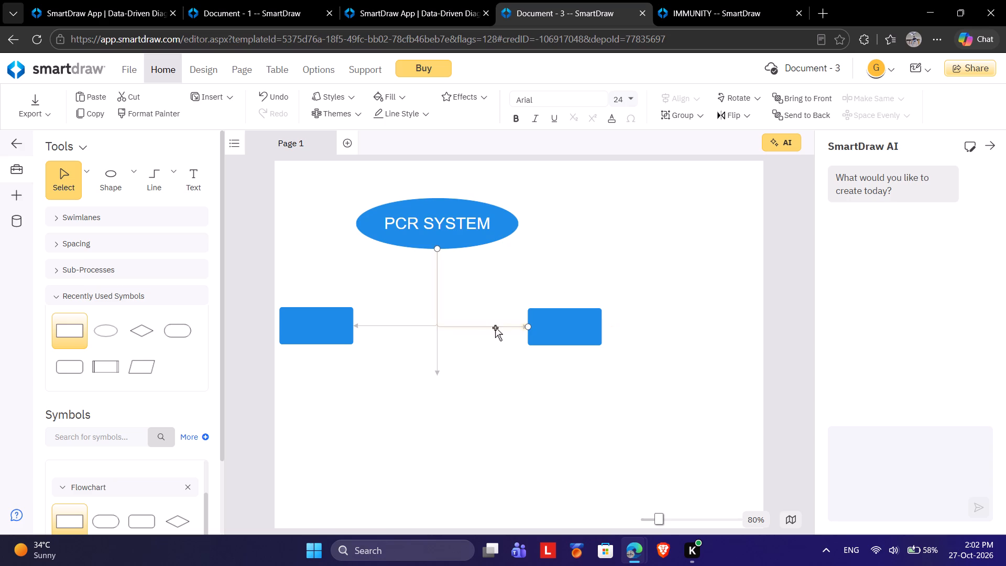
{"action": "left_click", "coordinate": [495, 328]}
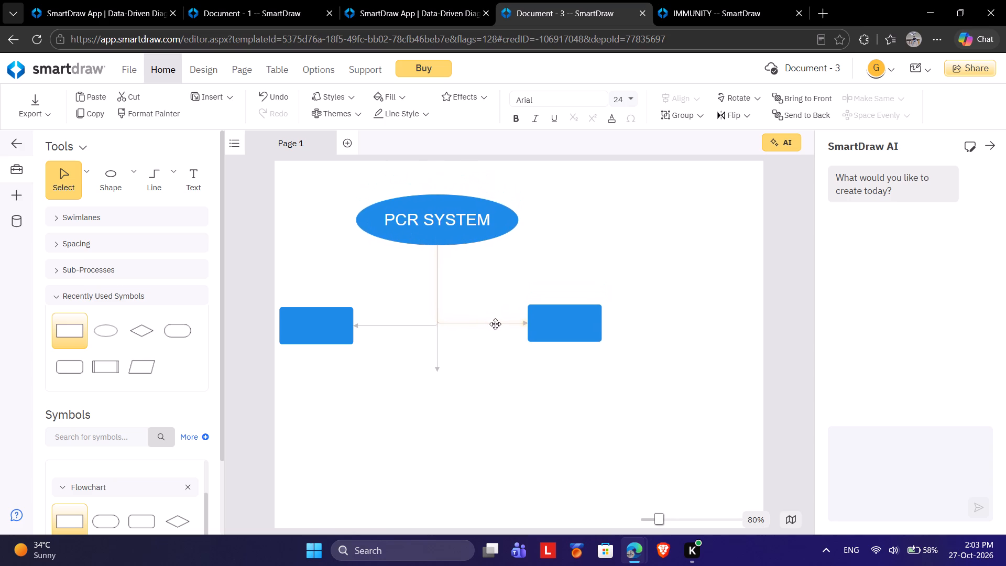
{"action": "left_click", "coordinate": [562, 253]}
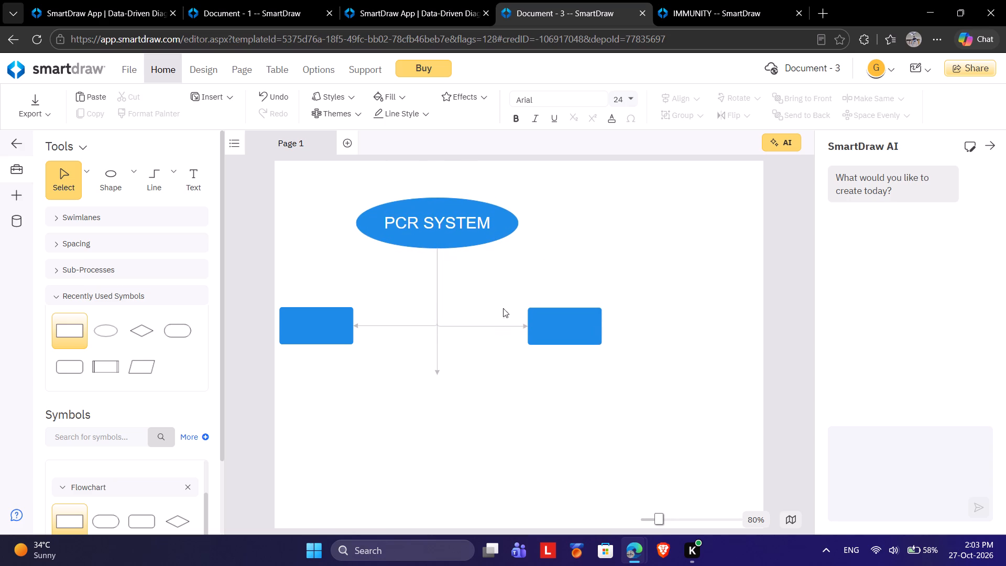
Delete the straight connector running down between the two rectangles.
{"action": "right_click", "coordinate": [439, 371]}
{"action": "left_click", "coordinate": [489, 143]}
Draw a longer straight connector down from the bottom of the PCR SYSTEM ellipse, between the two rectangles, and add a rectangle at its end.
{"action": "left_click_drag", "start_coordinate": [438, 260], "coordinate": [435, 373]}
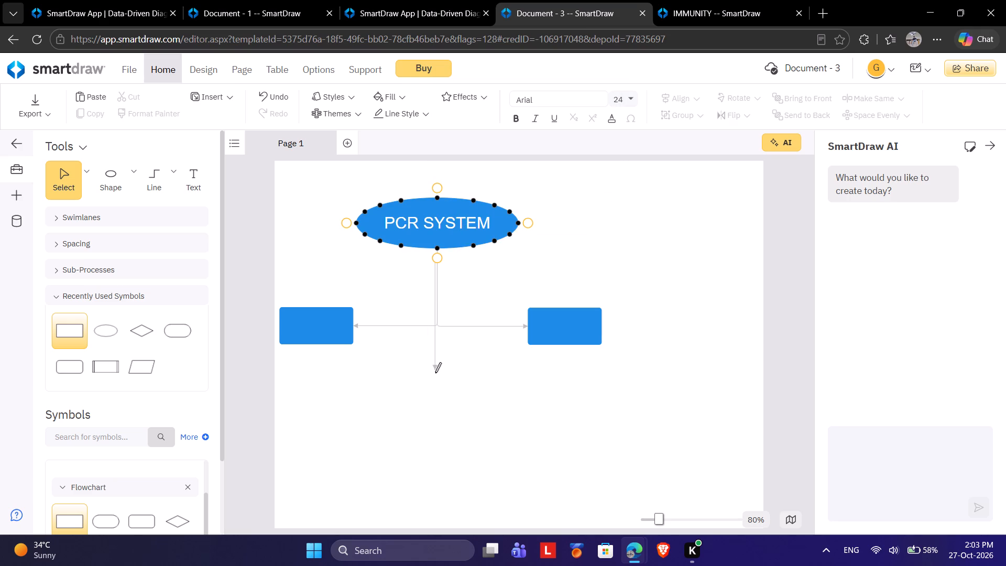
{"action": "left_click_drag", "start_coordinate": [435, 373], "coordinate": [438, 399]}
{"action": "left_click_drag", "start_coordinate": [438, 399], "coordinate": [436, 400]}
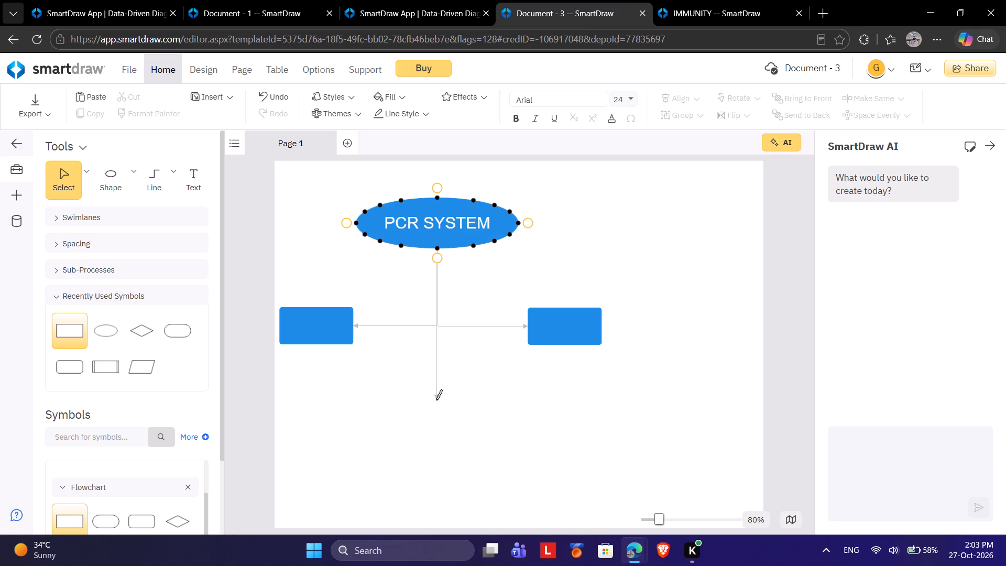
{"action": "left_click_drag", "start_coordinate": [436, 400], "coordinate": [437, 399]}
{"action": "left_click", "coordinate": [460, 421]}
{"action": "left_click", "coordinate": [571, 373]}
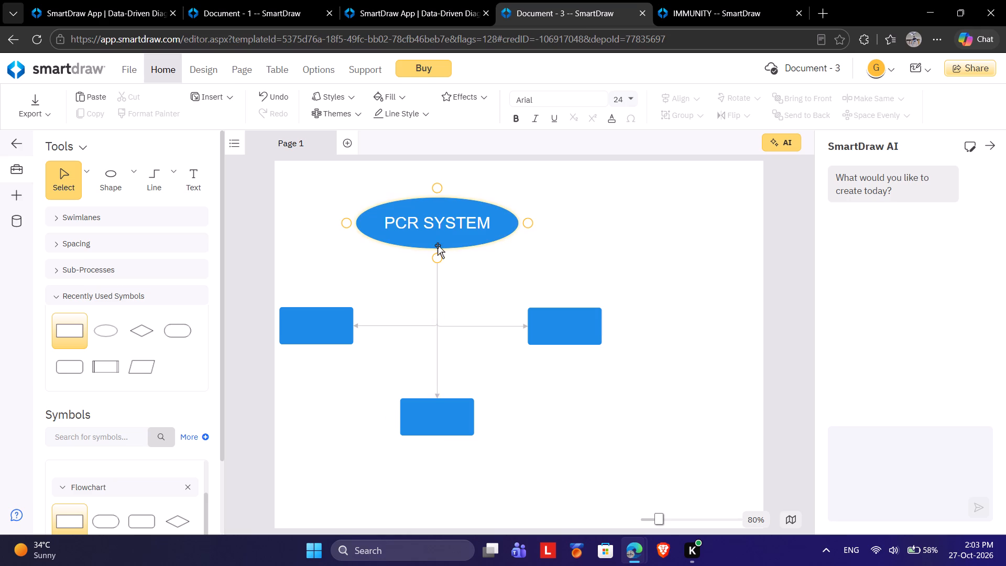
Draw a connector from the bottom of the PCR SYSTEM ellipse to the far right, below the upper right-hand rectangle, and add a rectangle at its end.
{"action": "left_click_drag", "start_coordinate": [438, 257], "coordinate": [443, 385]}
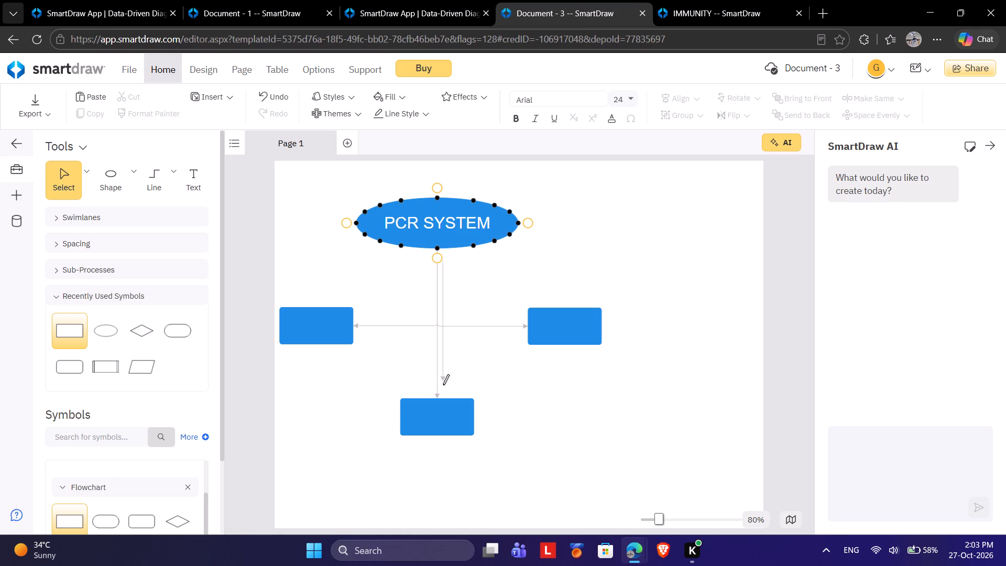
{"action": "left_click_drag", "start_coordinate": [443, 385], "coordinate": [525, 408]}
{"action": "left_click_drag", "start_coordinate": [525, 408], "coordinate": [628, 388]}
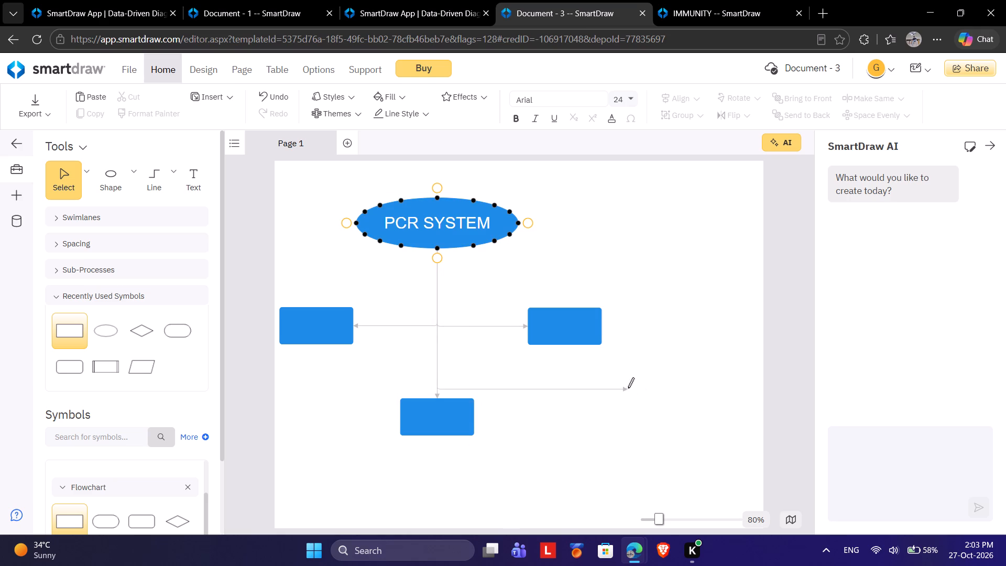
{"action": "left_click_drag", "start_coordinate": [628, 388], "coordinate": [572, 392]}
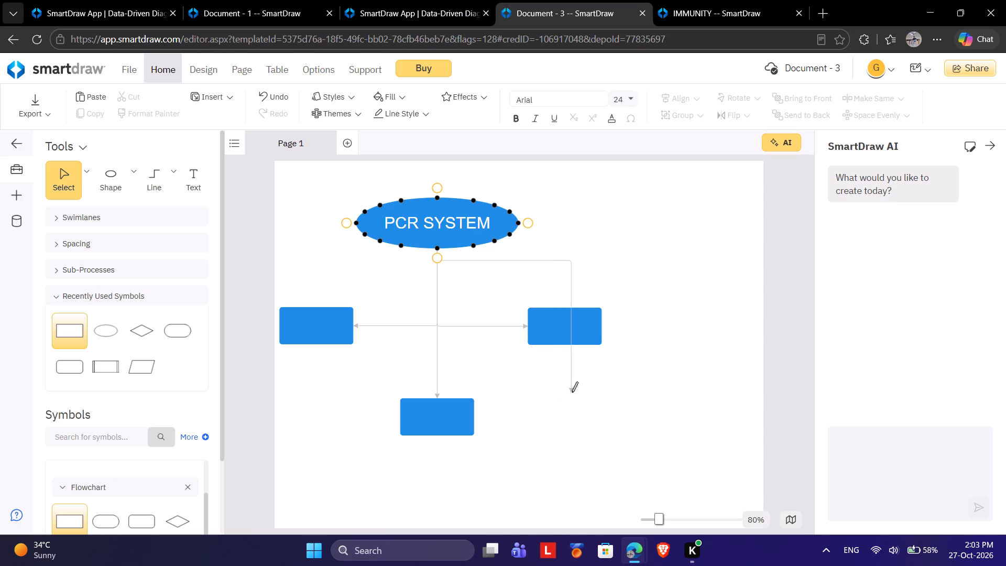
{"action": "left_click_drag", "start_coordinate": [572, 392], "coordinate": [554, 387]}
{"action": "left_click_drag", "start_coordinate": [554, 387], "coordinate": [563, 365]}
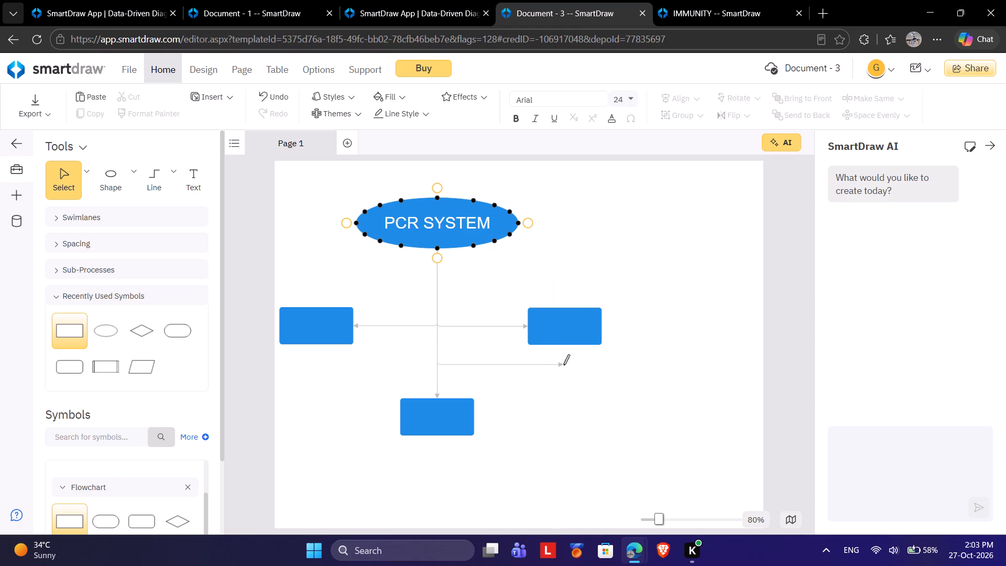
{"action": "left_click_drag", "start_coordinate": [563, 365], "coordinate": [539, 393]}
{"action": "left_click_drag", "start_coordinate": [539, 393], "coordinate": [585, 376]}
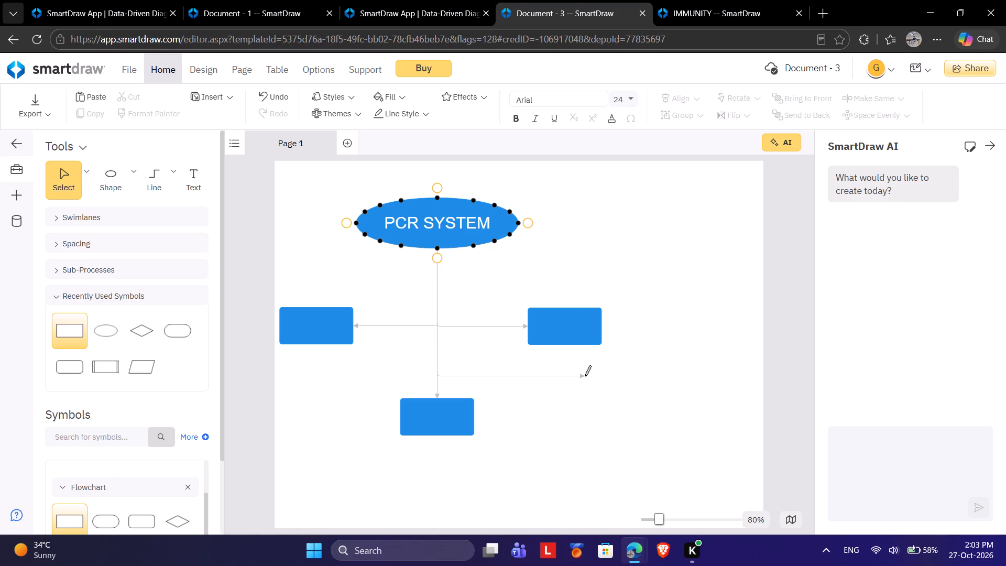
{"action": "left_click_drag", "start_coordinate": [585, 376], "coordinate": [636, 383]}
{"action": "left_click_drag", "start_coordinate": [636, 383], "coordinate": [649, 376]}
{"action": "left_click", "coordinate": [669, 393]}
{"action": "left_click", "coordinate": [614, 415]}
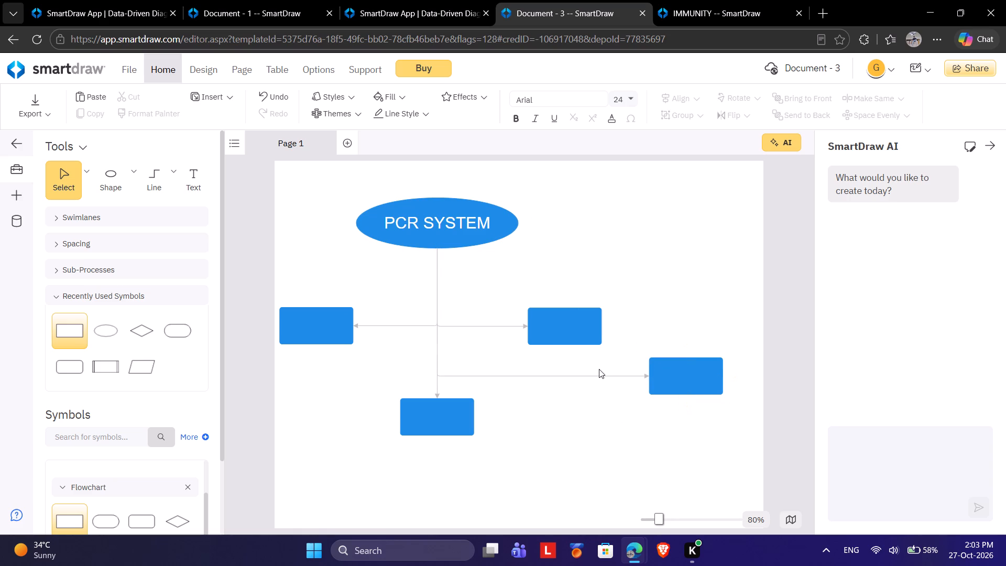
Draw a matching connector from the ellipse's bottom to the far left, level with the lower right-hand connector, ending in a new rectangle.
{"action": "scroll", "coordinate": [599, 369], "scroll_direction": "right", "scroll_amount": 2}
{"action": "left_click_drag", "start_coordinate": [437, 255], "coordinate": [420, 399]}
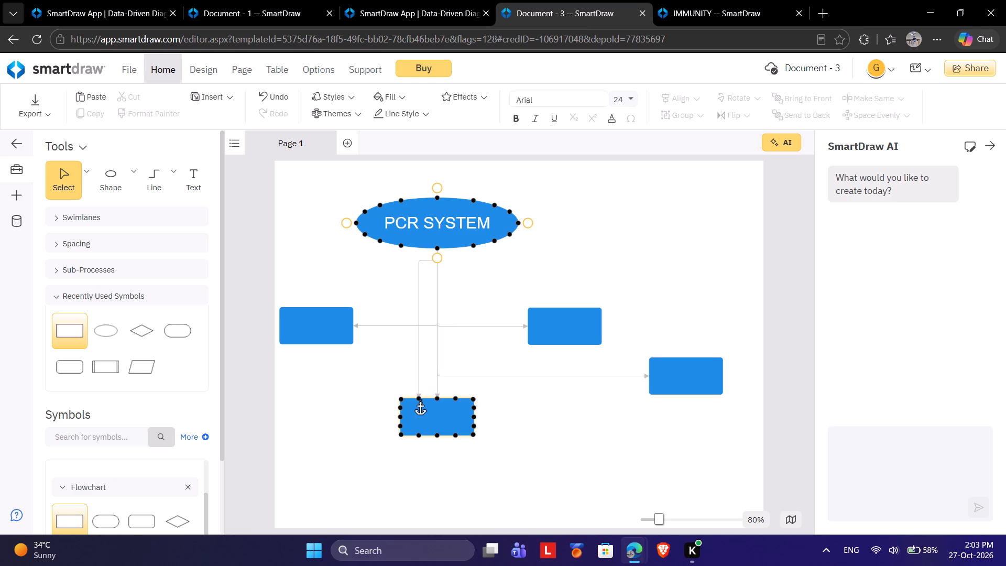
{"action": "left_click_drag", "start_coordinate": [420, 399], "coordinate": [329, 414]}
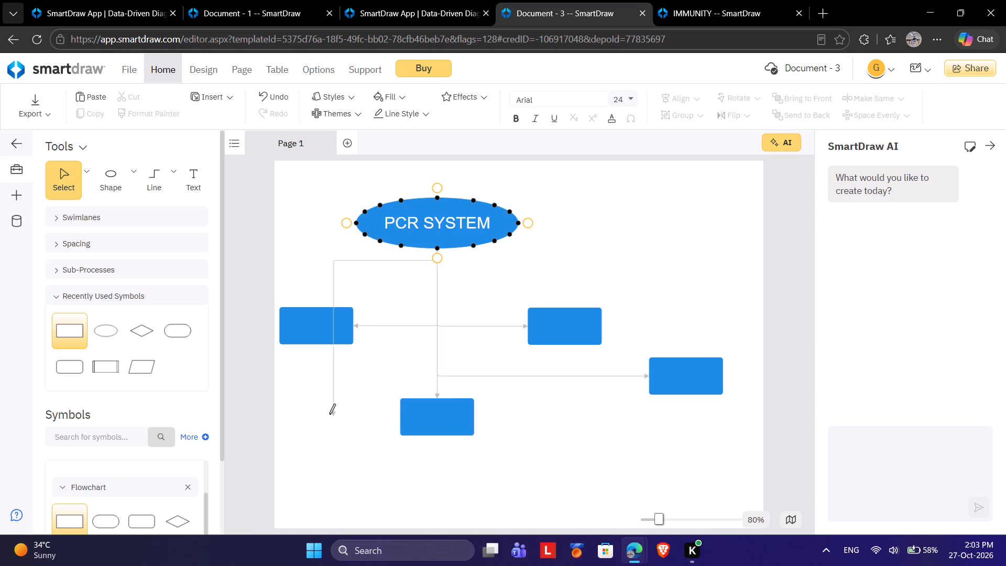
{"action": "left_click_drag", "start_coordinate": [329, 414], "coordinate": [402, 388]}
{"action": "scroll", "coordinate": [329, 414], "scroll_direction": "right", "scroll_amount": 1}
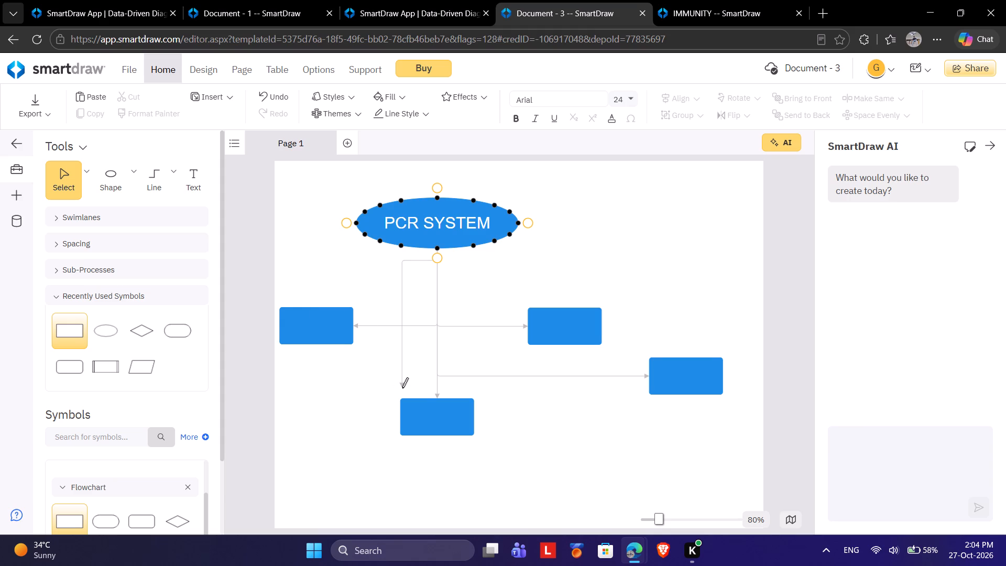
{"action": "left_click_drag", "start_coordinate": [402, 388], "coordinate": [354, 382]}
{"action": "left_click_drag", "start_coordinate": [354, 382], "coordinate": [315, 417]}
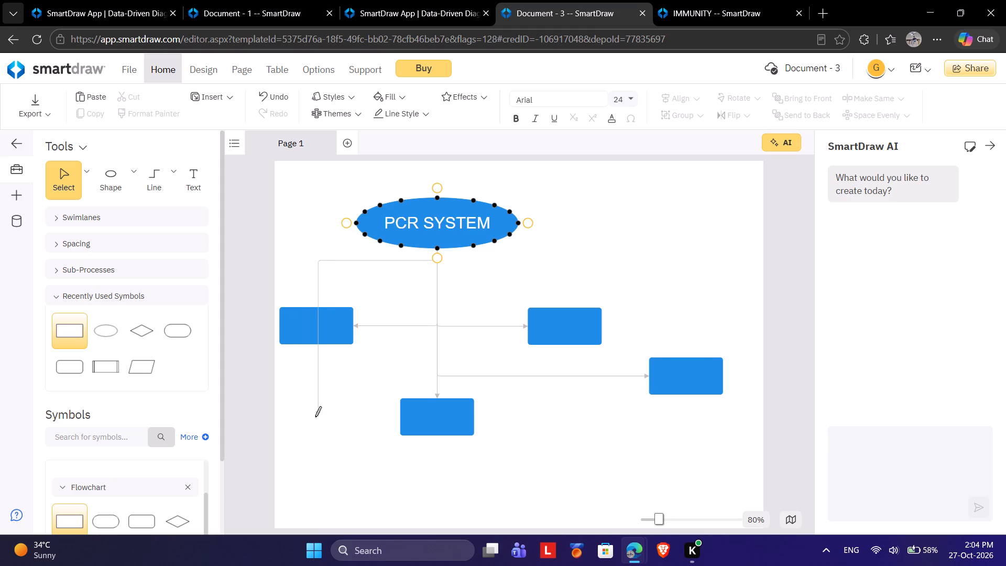
{"action": "left_click_drag", "start_coordinate": [315, 417], "coordinate": [315, 395]}
{"action": "left_click_drag", "start_coordinate": [315, 395], "coordinate": [444, 388]}
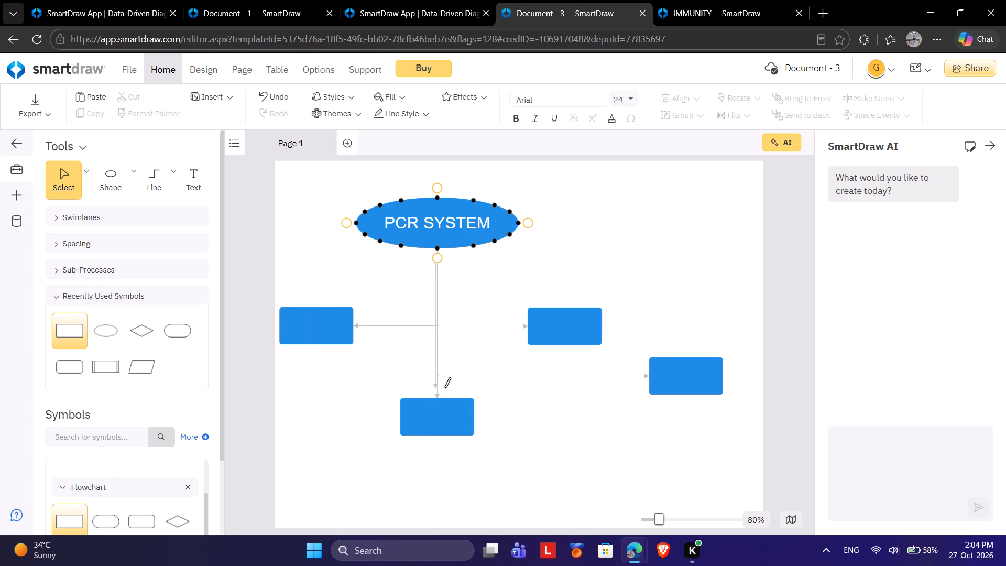
{"action": "left_click_drag", "start_coordinate": [444, 388], "coordinate": [439, 379]}
{"action": "left_click_drag", "start_coordinate": [439, 379], "coordinate": [257, 390]}
{"action": "scroll", "coordinate": [315, 390], "scroll_direction": "right", "scroll_amount": 1}
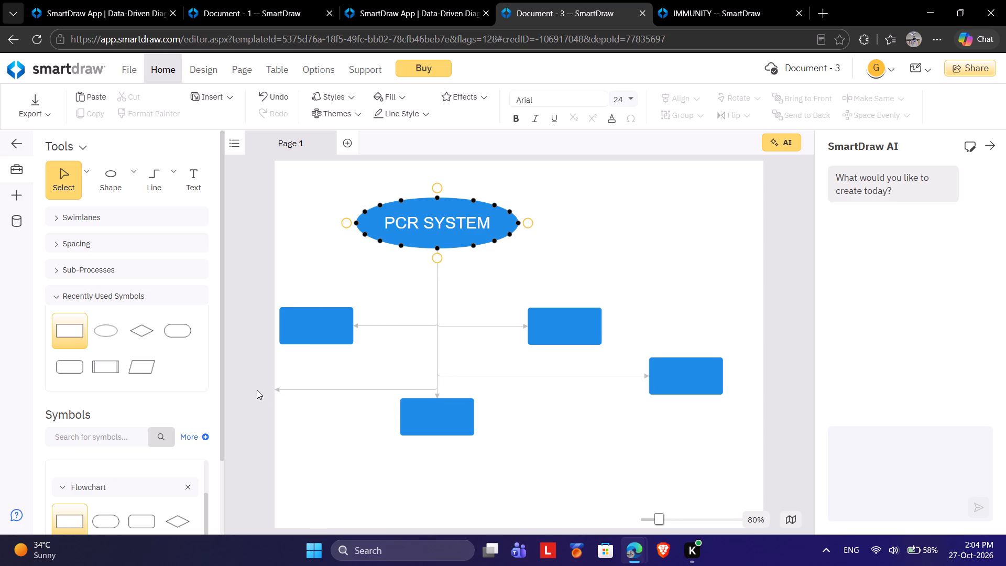
{"action": "left_click_drag", "start_coordinate": [257, 390], "coordinate": [240, 377]}
{"action": "left_click", "coordinate": [250, 399]}
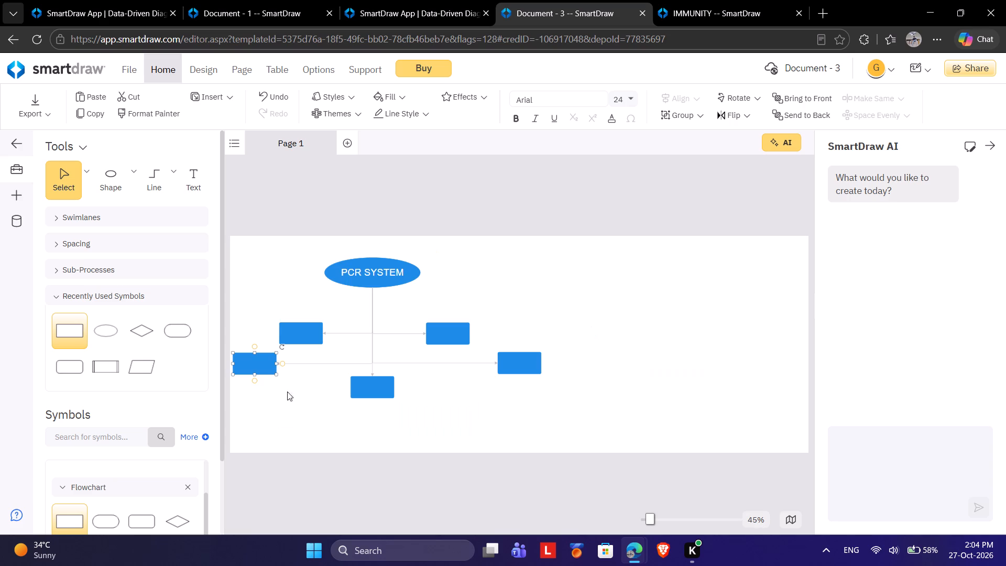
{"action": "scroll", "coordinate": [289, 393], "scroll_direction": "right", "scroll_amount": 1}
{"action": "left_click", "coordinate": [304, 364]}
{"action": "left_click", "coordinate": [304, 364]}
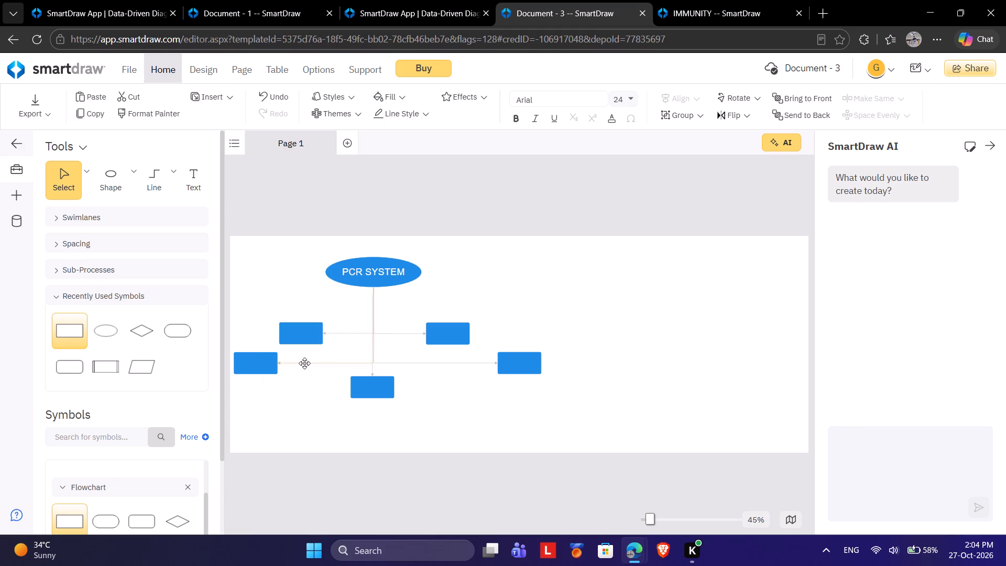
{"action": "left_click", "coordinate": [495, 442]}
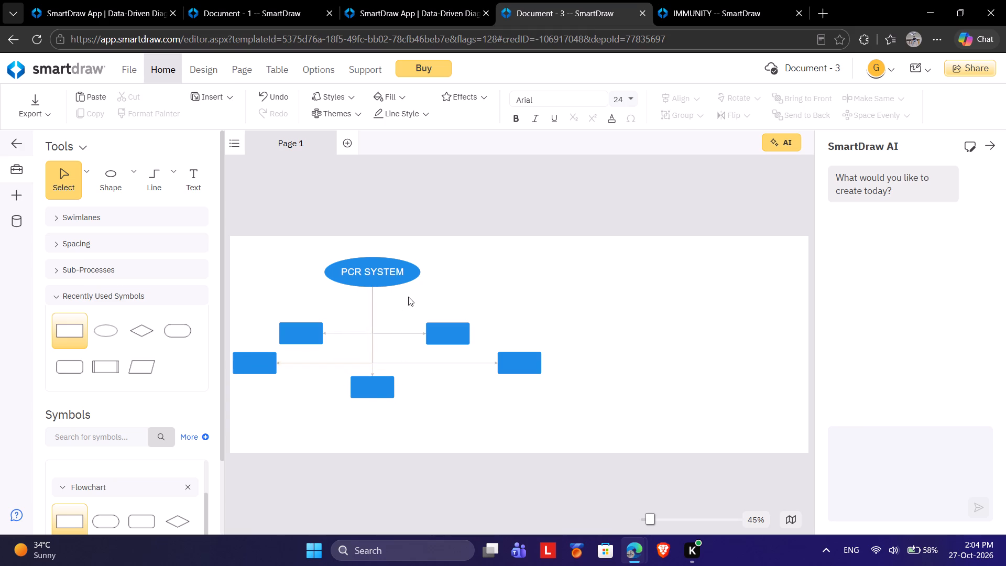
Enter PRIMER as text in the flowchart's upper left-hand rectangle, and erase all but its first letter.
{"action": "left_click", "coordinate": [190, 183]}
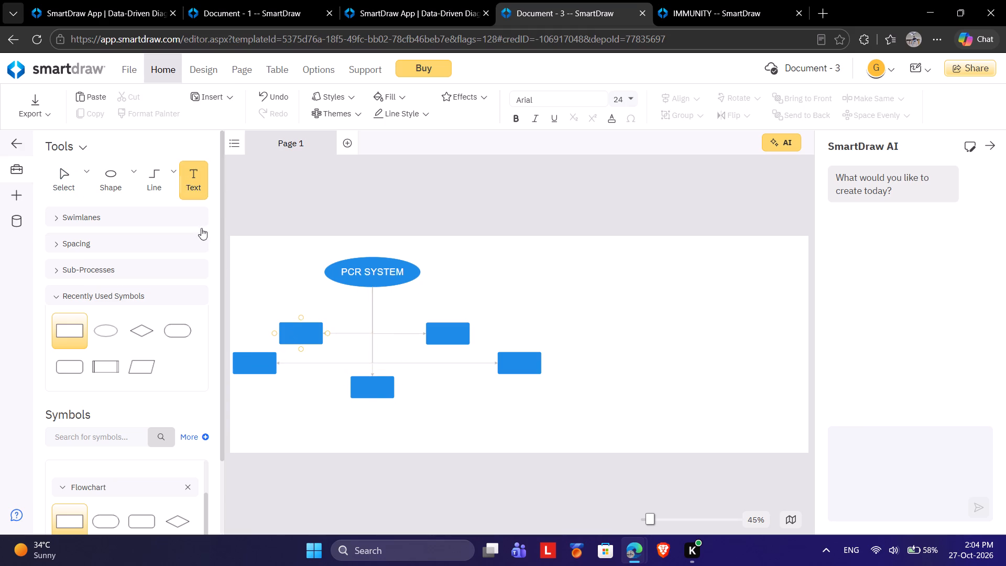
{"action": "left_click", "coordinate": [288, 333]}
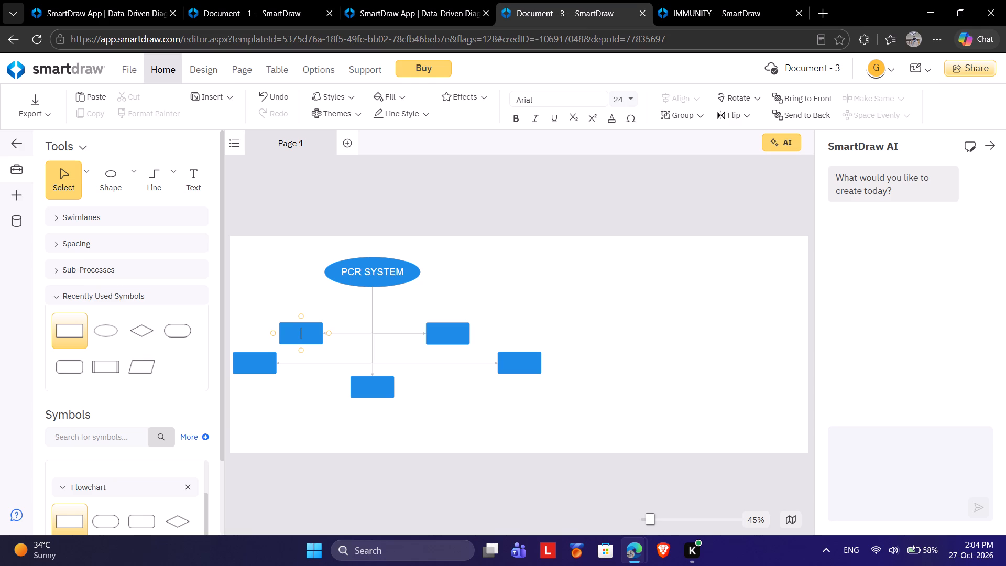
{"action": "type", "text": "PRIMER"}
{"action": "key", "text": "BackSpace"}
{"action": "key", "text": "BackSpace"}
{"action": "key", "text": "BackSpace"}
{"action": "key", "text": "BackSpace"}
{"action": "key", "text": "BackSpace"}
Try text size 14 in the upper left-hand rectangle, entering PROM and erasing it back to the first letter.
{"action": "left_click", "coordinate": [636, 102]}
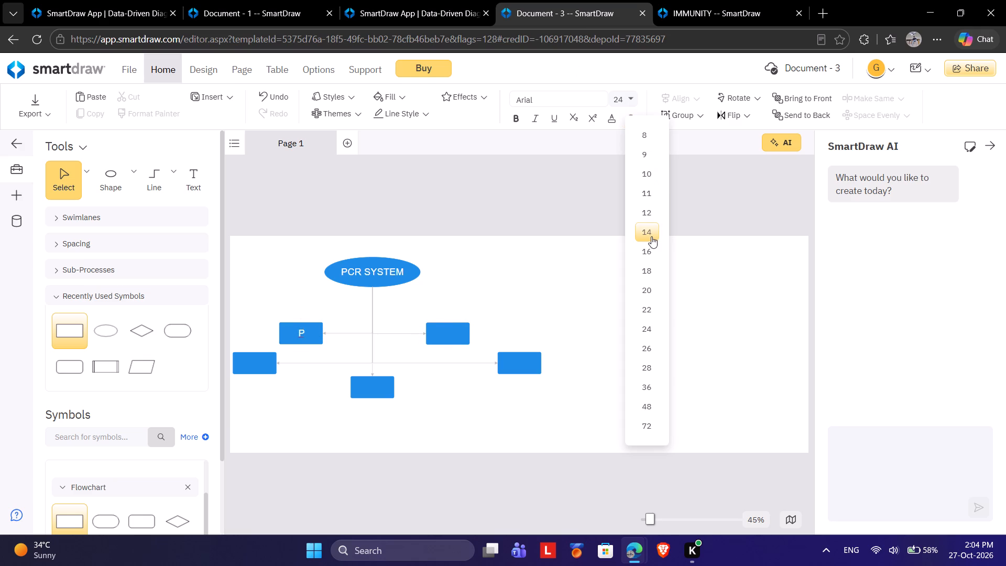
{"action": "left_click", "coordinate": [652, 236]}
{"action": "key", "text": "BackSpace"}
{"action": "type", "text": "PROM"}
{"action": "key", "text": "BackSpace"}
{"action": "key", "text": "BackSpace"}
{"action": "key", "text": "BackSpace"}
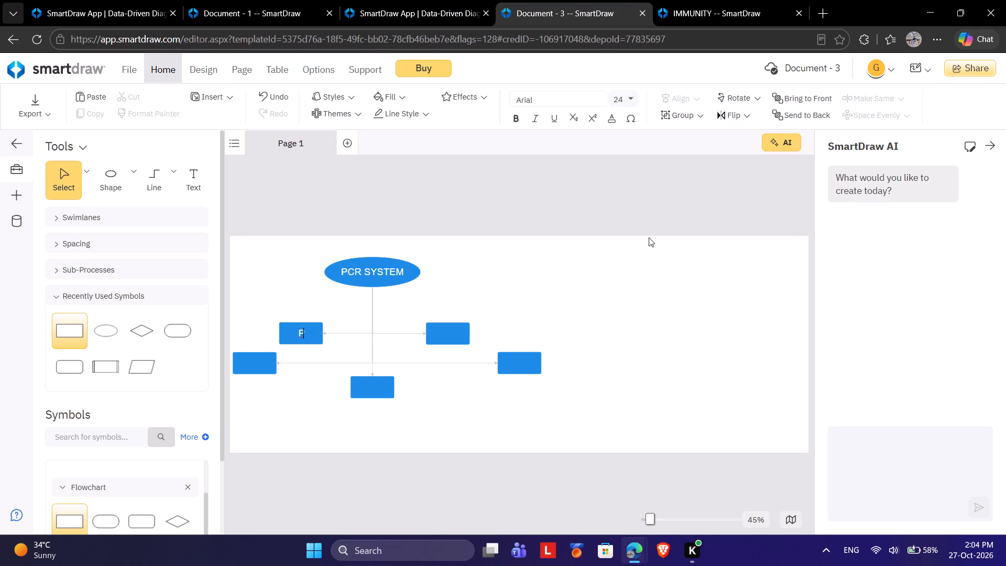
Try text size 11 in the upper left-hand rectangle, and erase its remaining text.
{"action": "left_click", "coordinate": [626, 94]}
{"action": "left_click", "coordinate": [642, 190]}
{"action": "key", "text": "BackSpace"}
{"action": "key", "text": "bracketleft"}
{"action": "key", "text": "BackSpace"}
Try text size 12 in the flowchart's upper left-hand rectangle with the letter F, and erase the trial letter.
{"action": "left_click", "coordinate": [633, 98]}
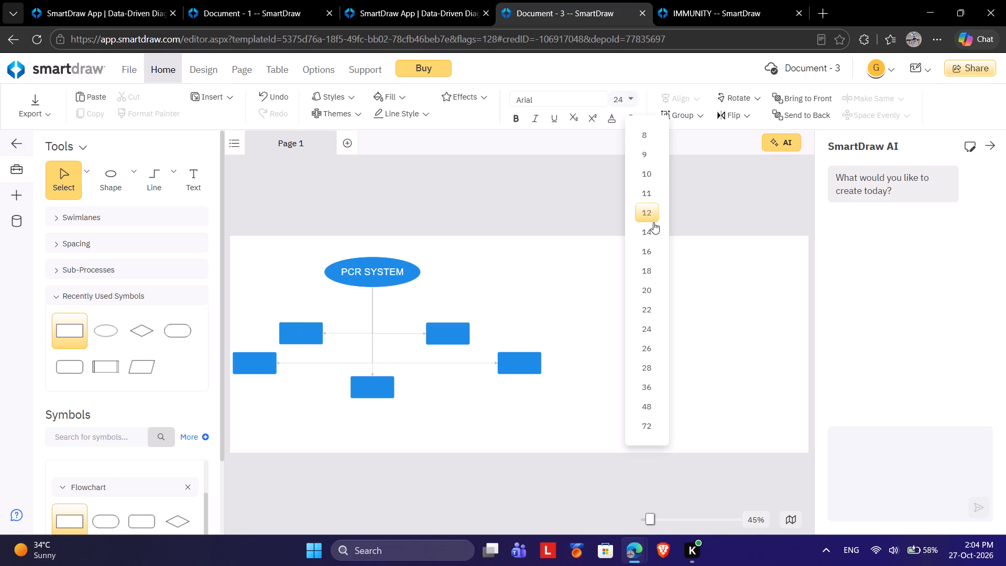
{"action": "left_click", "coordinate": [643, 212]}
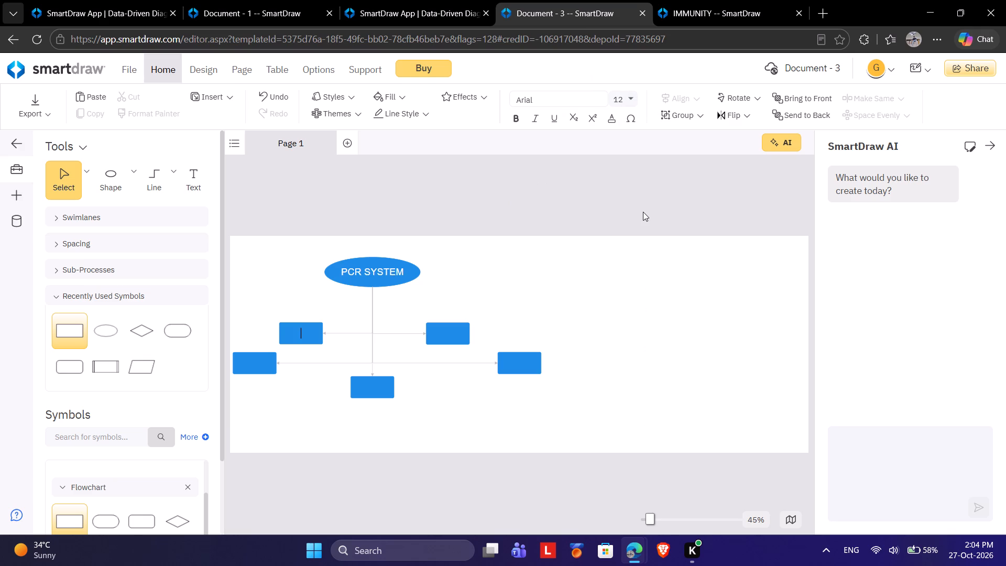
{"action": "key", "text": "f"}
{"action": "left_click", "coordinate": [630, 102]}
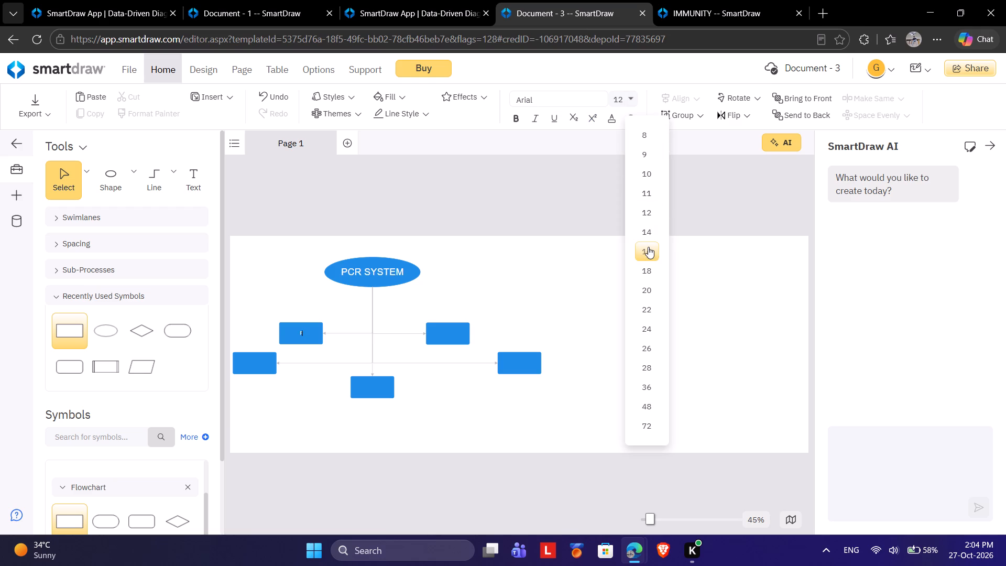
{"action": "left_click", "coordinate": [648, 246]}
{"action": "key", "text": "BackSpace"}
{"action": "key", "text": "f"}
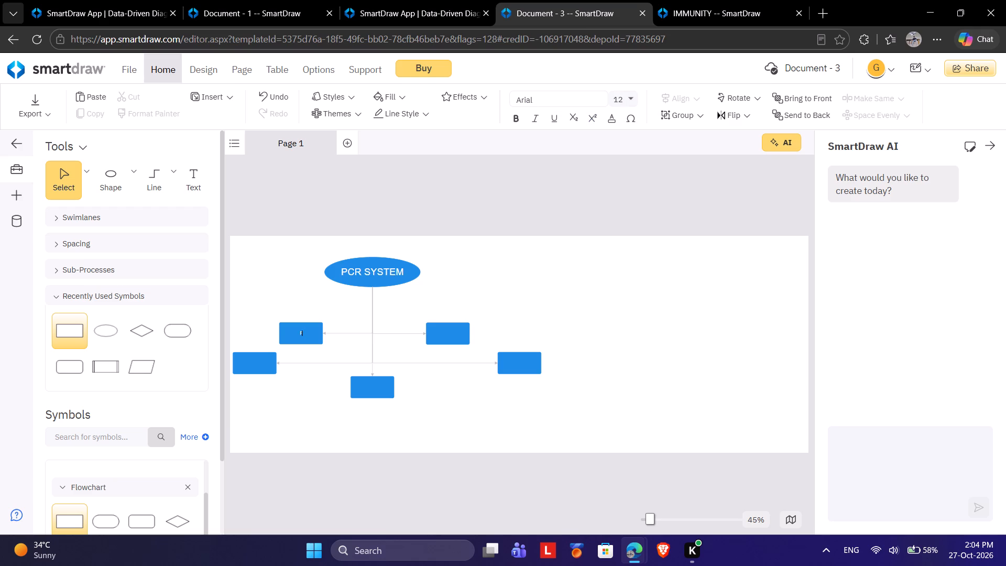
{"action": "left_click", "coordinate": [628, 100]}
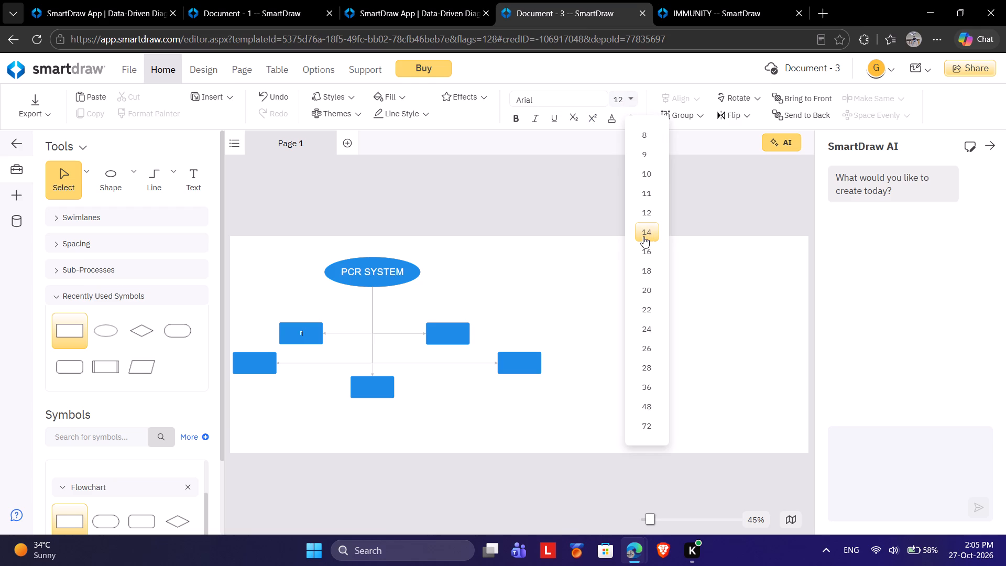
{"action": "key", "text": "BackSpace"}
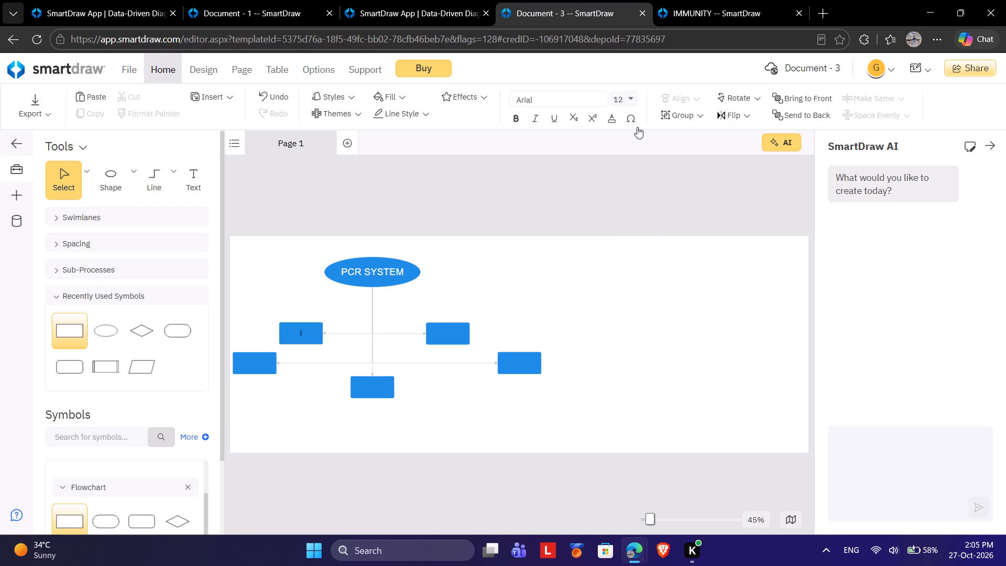
Set the text size to 16 in the flowchart's upper left-hand rectangle and label it PRIMER.
{"action": "left_click", "coordinate": [636, 102]}
{"action": "left_click", "coordinate": [646, 256]}
{"action": "key", "text": "f"}
{"action": "type", "text": "FF"}
{"action": "key", "text": "BackSpace"}
{"action": "key", "text": "BackSpace"}
{"action": "key", "text": "BackSpace"}
{"action": "type", "text": "JPR"}
{"action": "key", "text": "BackSpace"}
{"action": "key", "text": "BackSpace"}
{"action": "key", "text": "BackSpace"}
{"action": "type", "text": "PRIMER"}
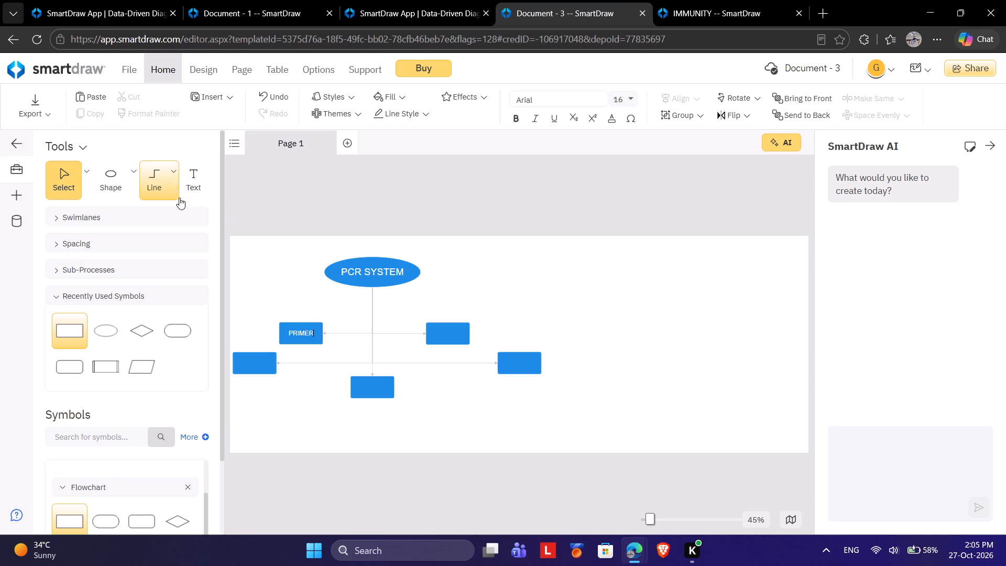
Label the flowchart's upper right-hand rectangle TAG-PRIMER in text size 16.
{"action": "left_click", "coordinate": [195, 194]}
{"action": "left_click", "coordinate": [437, 335]}
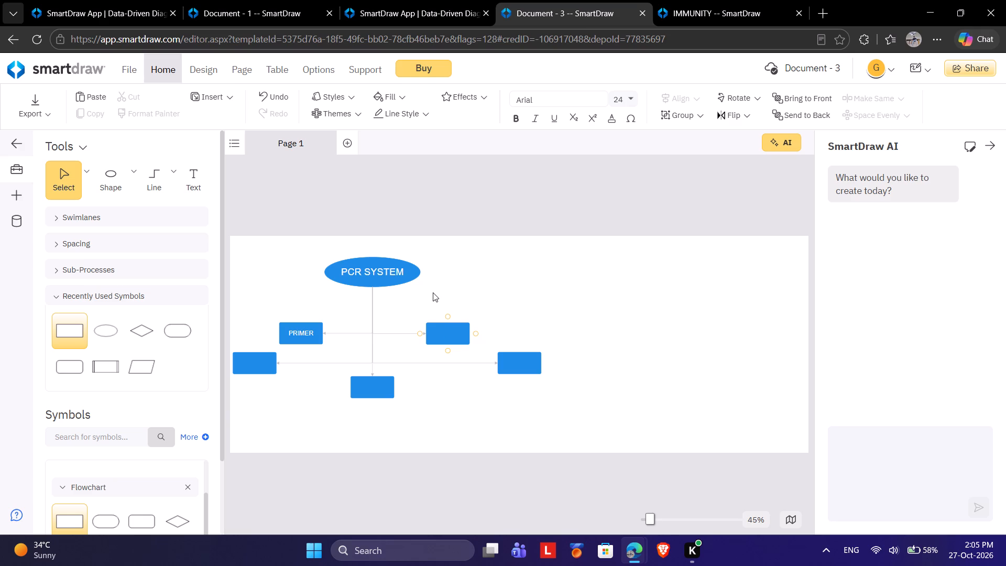
{"action": "type", "text": "TAG"}
{"action": "key", "text": "space"}
{"action": "key", "text": "BackSpace"}
{"action": "key", "text": "BackSpace"}
{"action": "key", "text": "BackSpace"}
{"action": "key", "text": "BackSpace"}
{"action": "left_click", "coordinate": [630, 96]}
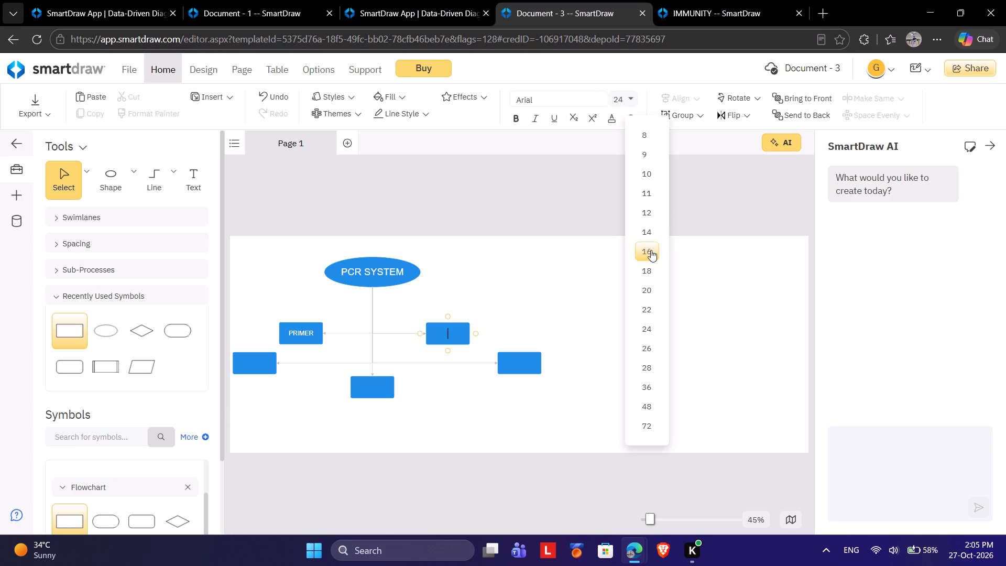
{"action": "left_click", "coordinate": [651, 250]}
{"action": "key", "text": "r"}
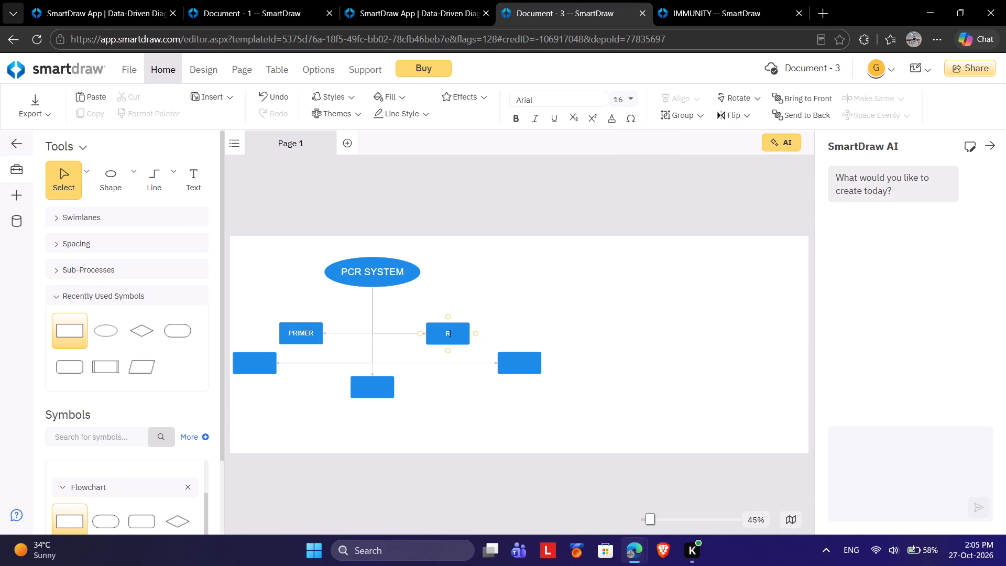
{"action": "key", "text": "BackSpace"}
{"action": "type", "text": "TAG P"}
{"action": "key", "text": "BackSpace"}
{"action": "key", "text": "BackSpace"}
{"action": "type", "text": "-PRIMER"}
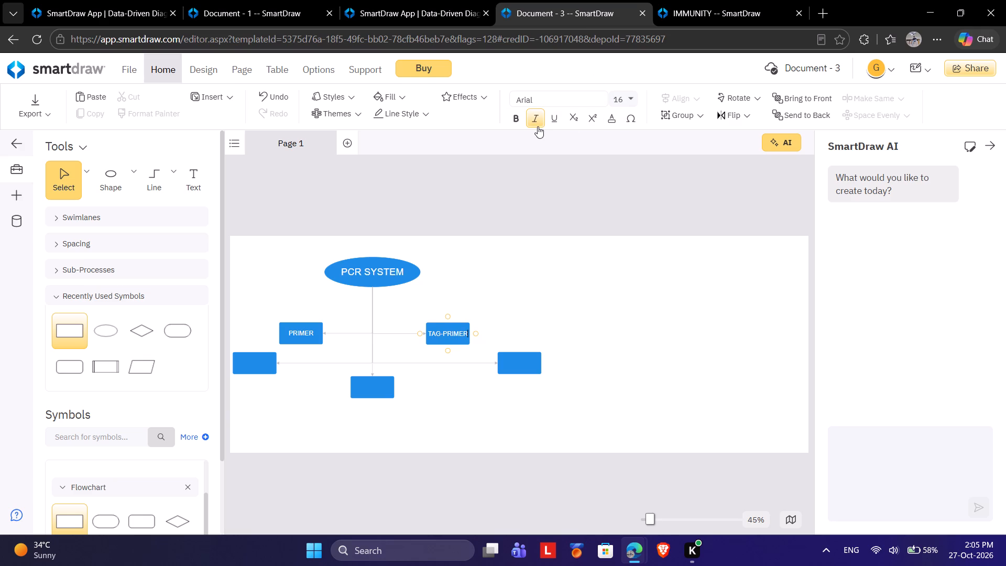
Label the bottom centre rectangle of the flowchart TEMPLATE in text size 16.
{"action": "left_click", "coordinate": [190, 199]}
{"action": "left_click", "coordinate": [361, 387]}
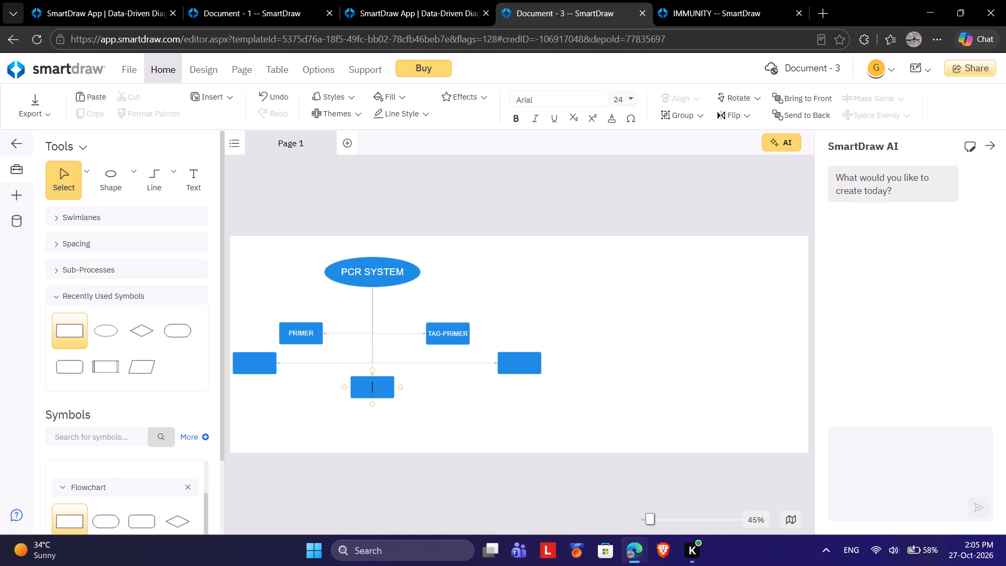
{"action": "left_click", "coordinate": [630, 100]}
{"action": "left_click", "coordinate": [654, 249]}
{"action": "key", "text": "t"}
{"action": "type", "text": "EMPLATE"}
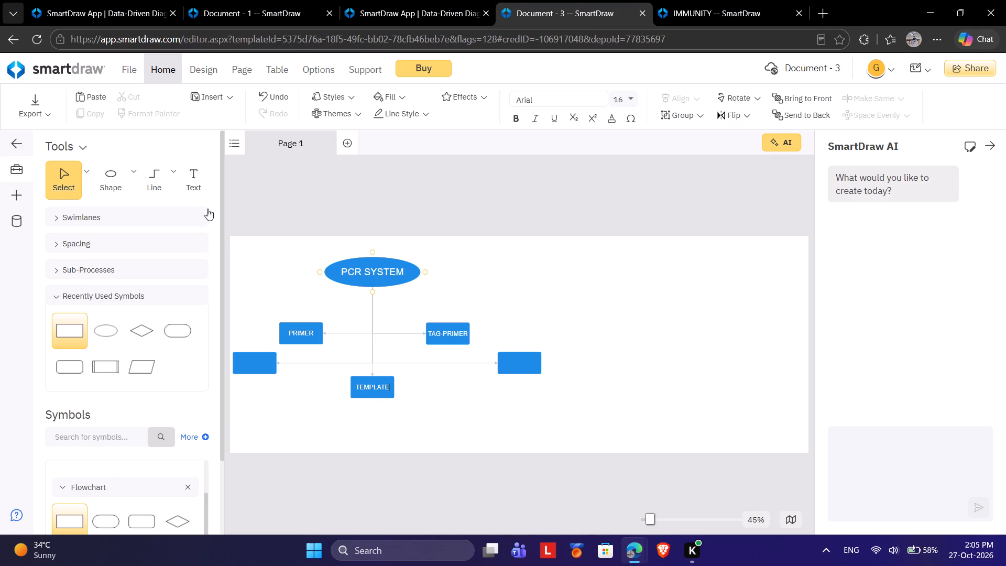
Label the flowchart's lower right-hand rectangle NUCLEUTIDE in text size 16.
{"action": "left_click", "coordinate": [192, 188]}
{"action": "left_click", "coordinate": [507, 365]}
{"action": "left_click", "coordinate": [633, 100]}
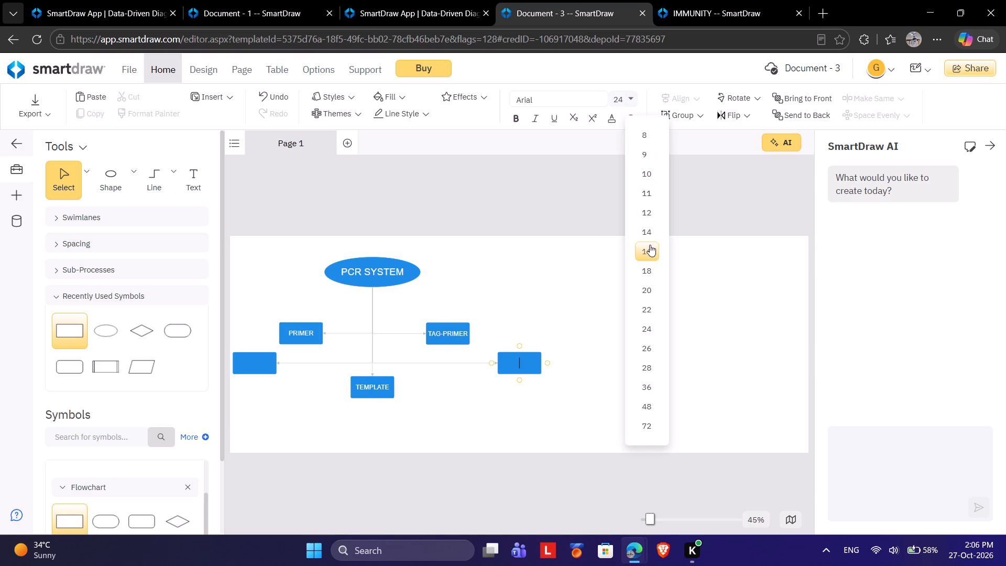
{"action": "left_click", "coordinate": [650, 246]}
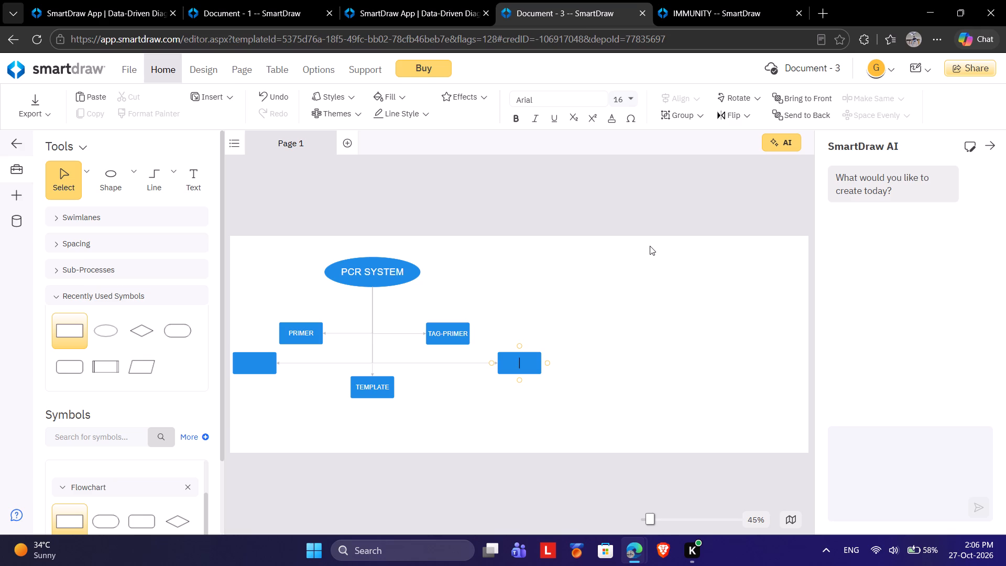
{"action": "type", "text": "NUE"}
{"action": "type", "text": "CL"}
{"action": "key", "text": "BackSpace"}
{"action": "key", "text": "BackSpace"}
{"action": "key", "text": "BackSpace"}
{"action": "type", "text": "CLER"}
{"action": "key", "text": "BackSpace"}
{"action": "type", "text": "UTI"}
{"action": "key", "text": "f"}
{"action": "key", "text": "BackSpace"}
{"action": "type", "text": "DE"}
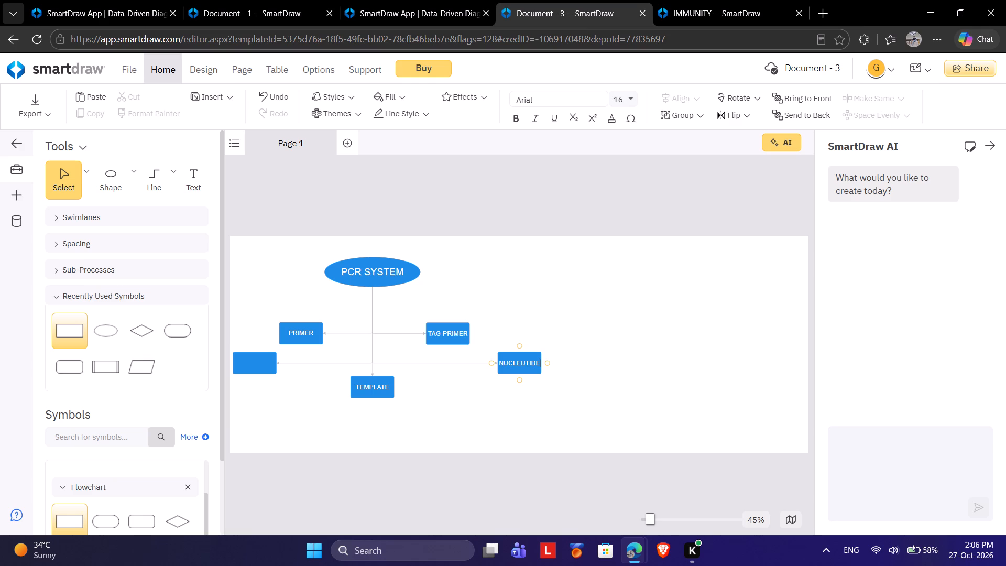
Label the flowchart's lower left-hand rectangle MGCL2 AND WATER in text size 16, and finish the text editing.
{"action": "left_click", "coordinate": [194, 174]}
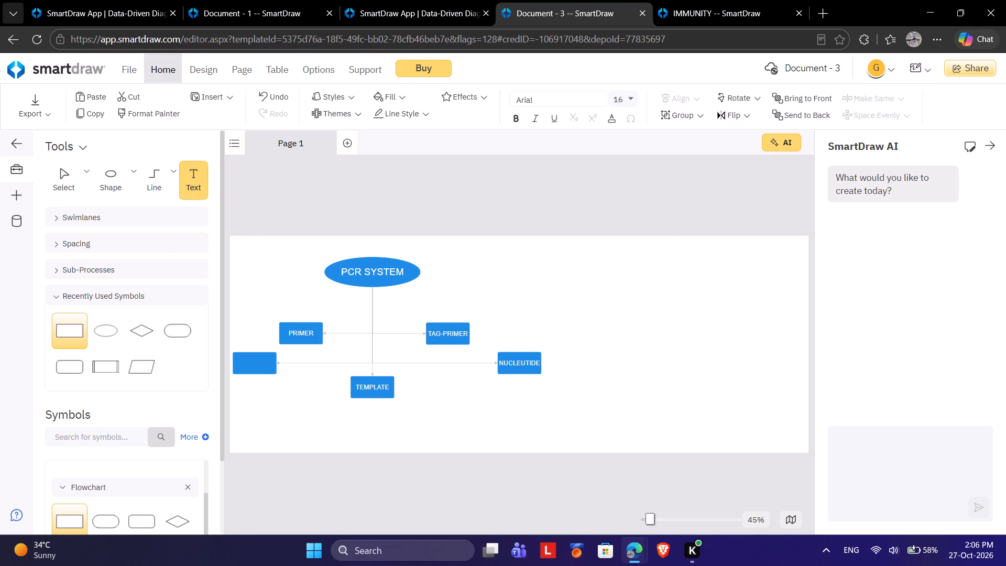
{"action": "left_click", "coordinate": [263, 367]}
{"action": "left_click", "coordinate": [629, 101]}
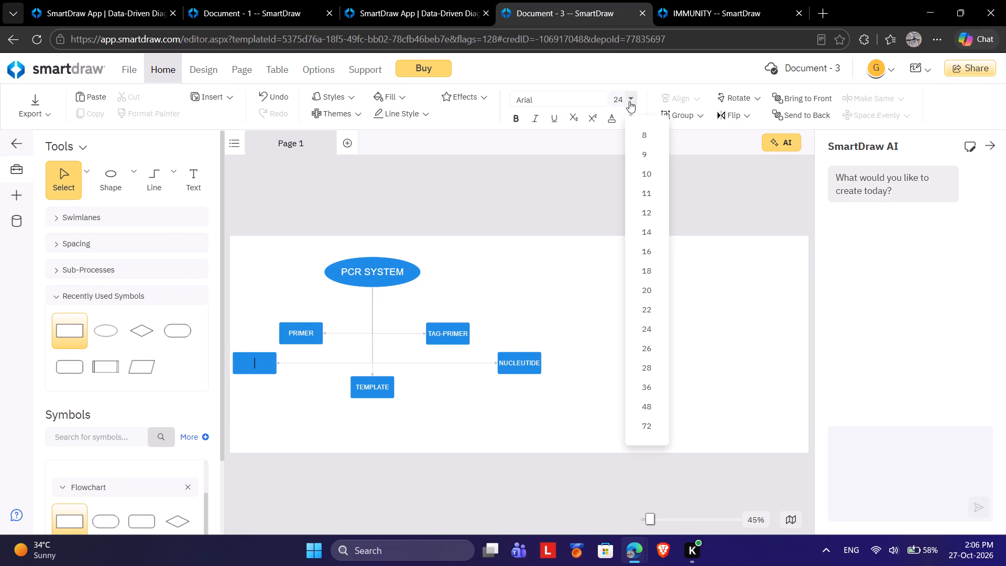
{"action": "left_click", "coordinate": [649, 247]}
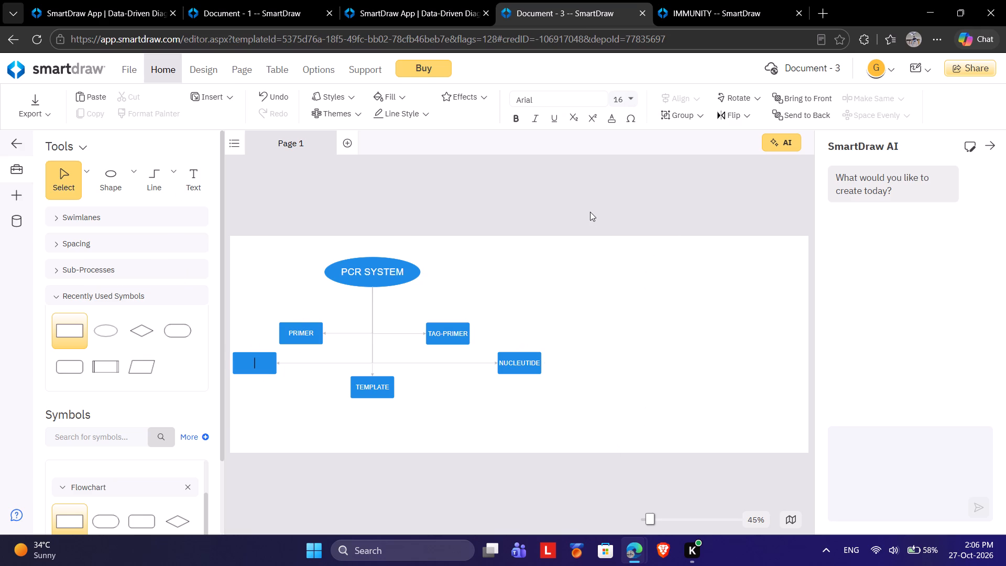
{"action": "type", "text": "MGCL"}
{"action": "key", "text": "3"}
{"action": "key", "text": "BackSpace"}
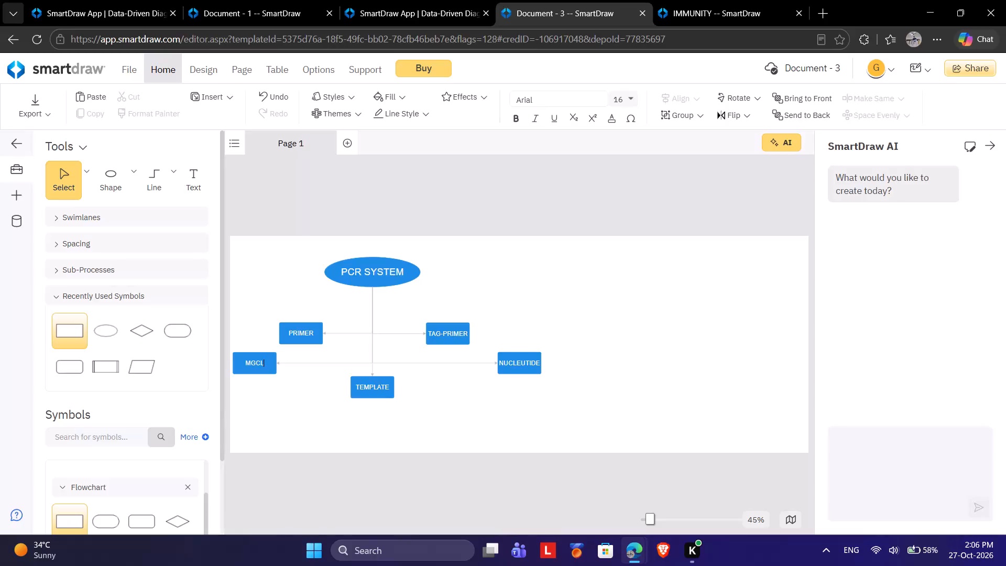
{"action": "type", "text": "2"}
{"action": "key", "text": "space"}
{"action": "type", "text": "AND"}
{"action": "key", "text": "space"}
{"action": "type", "text": "WATR"}
{"action": "key", "text": "BackSpace"}
{"action": "type", "text": "ER"}
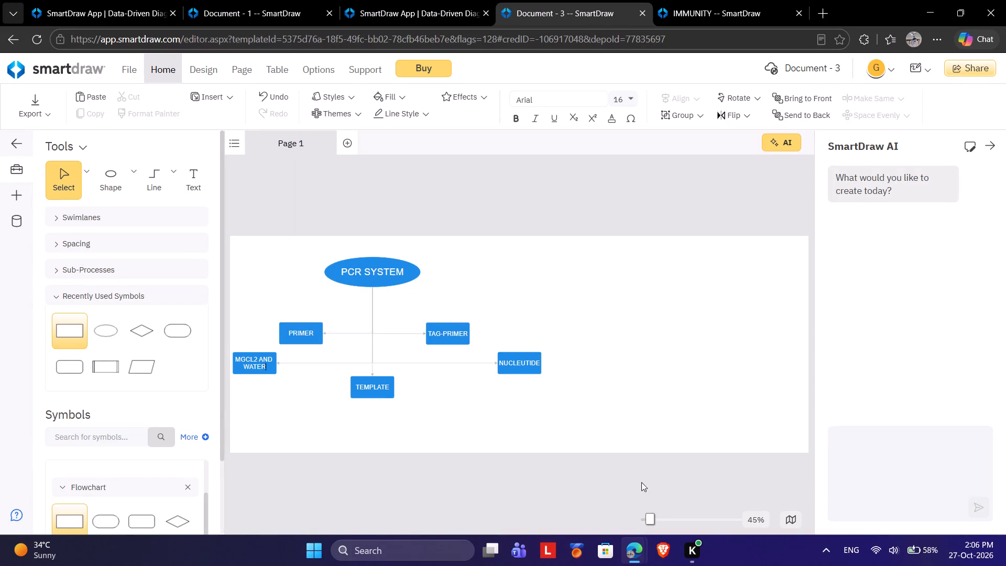
{"action": "left_click", "coordinate": [632, 395]}
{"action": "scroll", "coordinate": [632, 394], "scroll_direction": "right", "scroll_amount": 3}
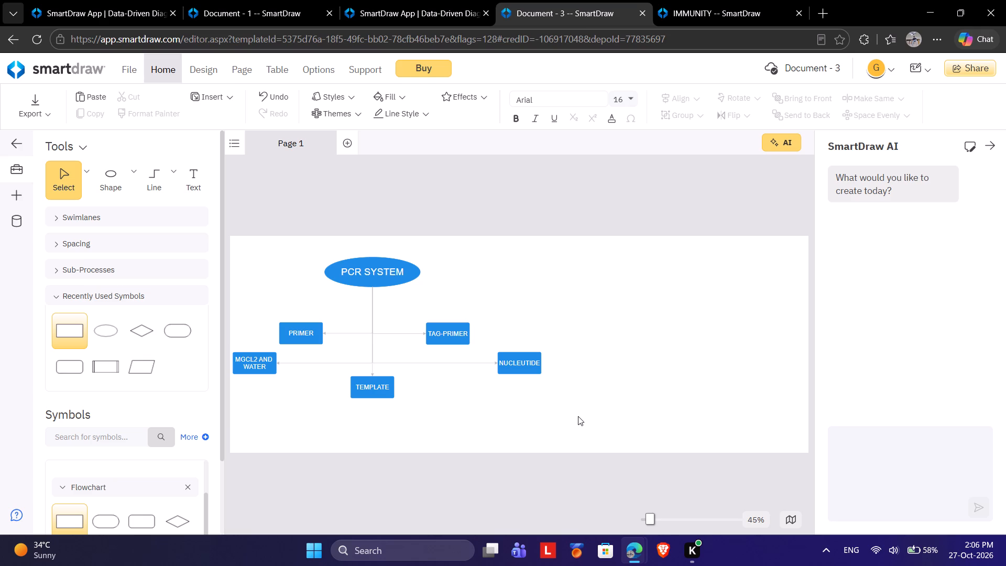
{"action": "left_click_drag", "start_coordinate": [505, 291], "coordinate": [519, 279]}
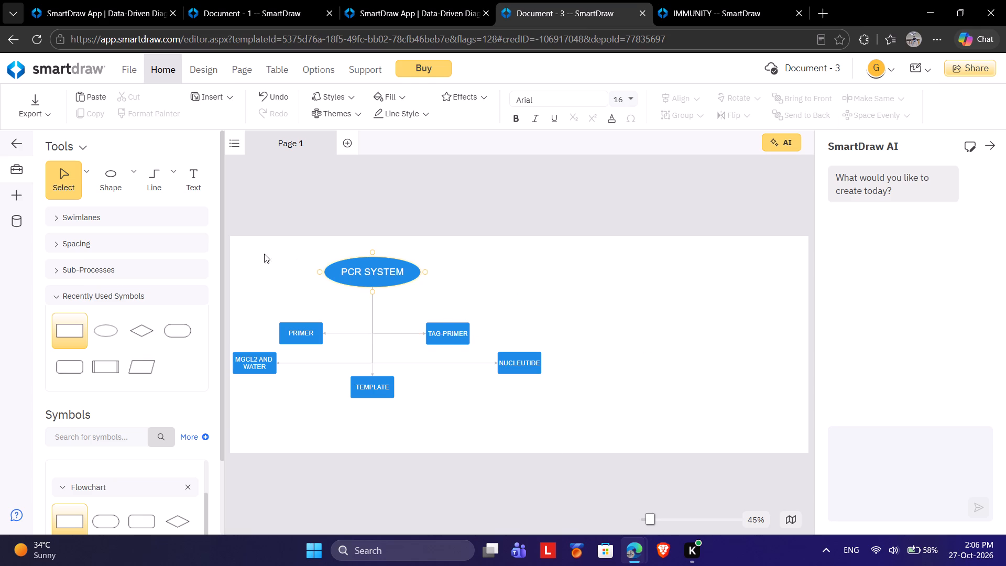